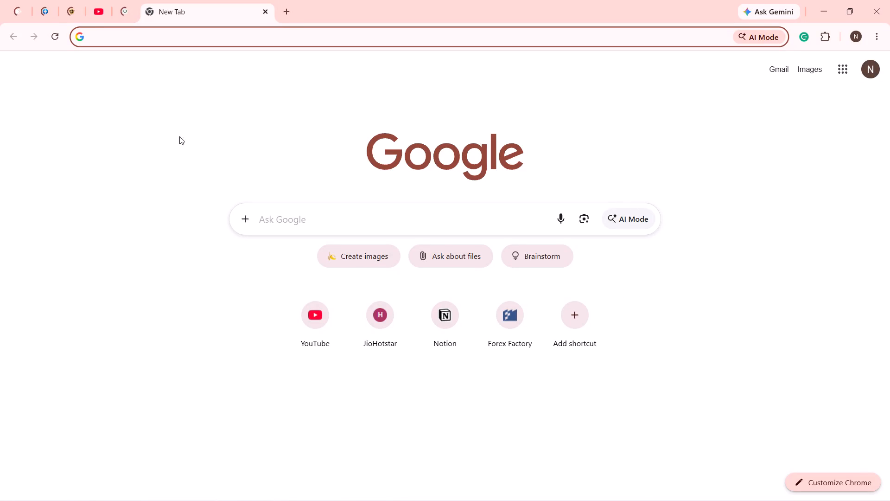
# Open the existing AUDUSD replay session, stay in it, and examine its late-February price action on the 5-minute chart.
pyautogui.click(16, 11)
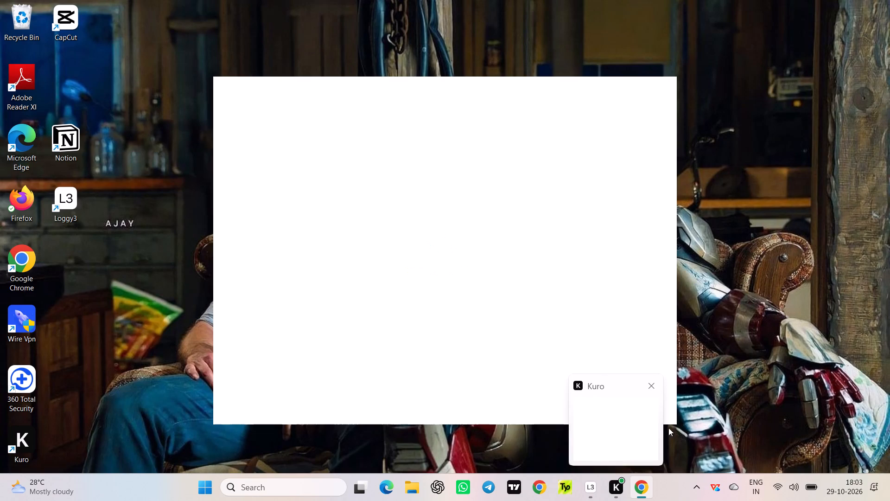
pyautogui.click(872, 67)
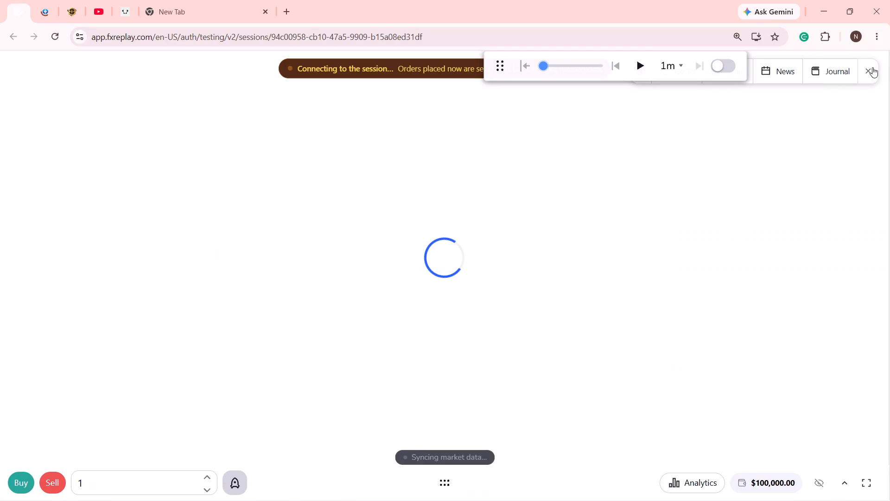
pyautogui.click(870, 72)
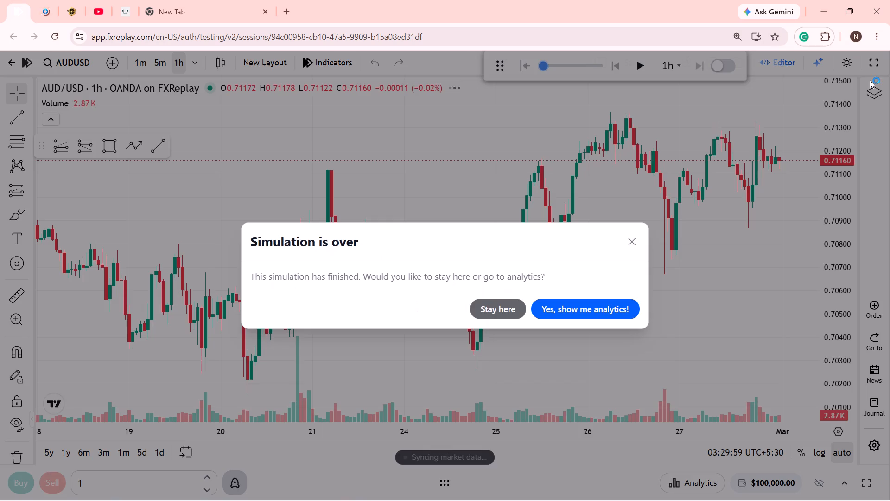
pyautogui.click(512, 314)
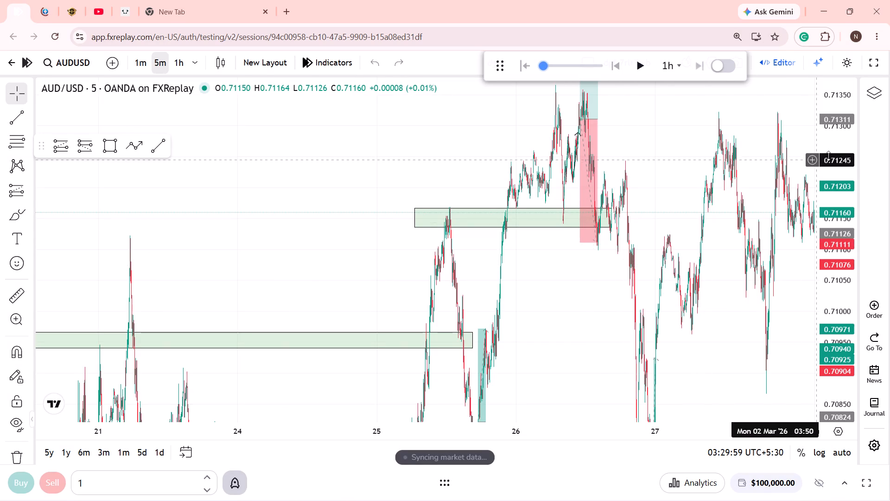
pyautogui.moveTo(829, 156); pyautogui.dragTo(814, 261)
pyautogui.moveTo(693, 269); pyautogui.dragTo(536, 287)
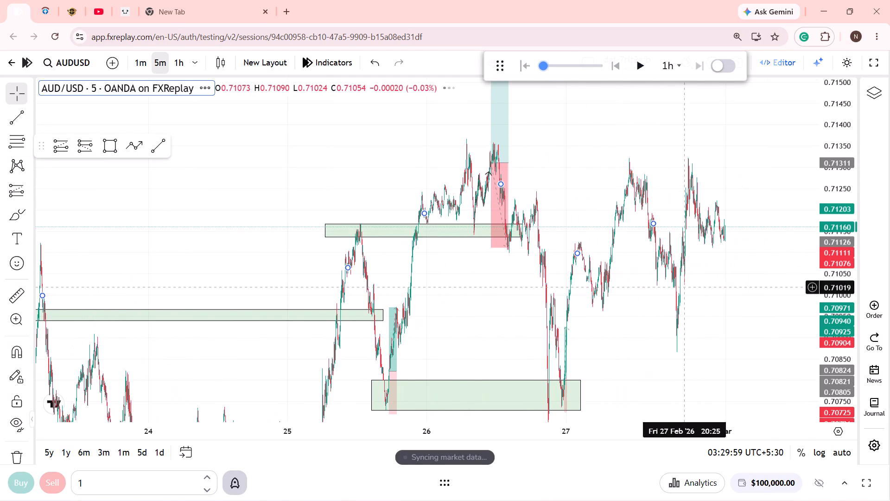
pyautogui.moveTo(745, 283); pyautogui.dragTo(674, 289)
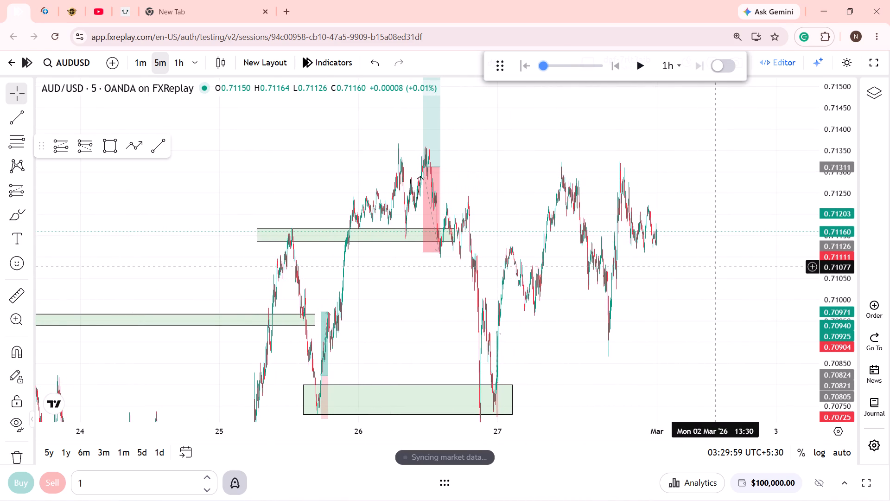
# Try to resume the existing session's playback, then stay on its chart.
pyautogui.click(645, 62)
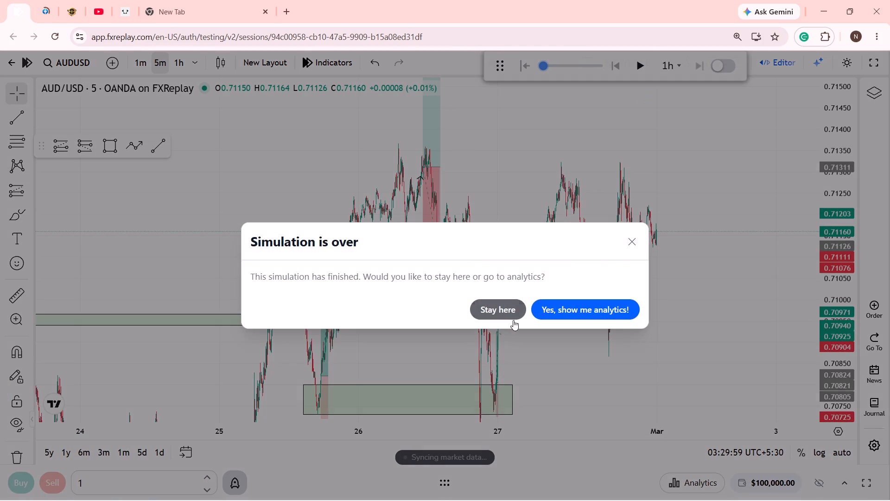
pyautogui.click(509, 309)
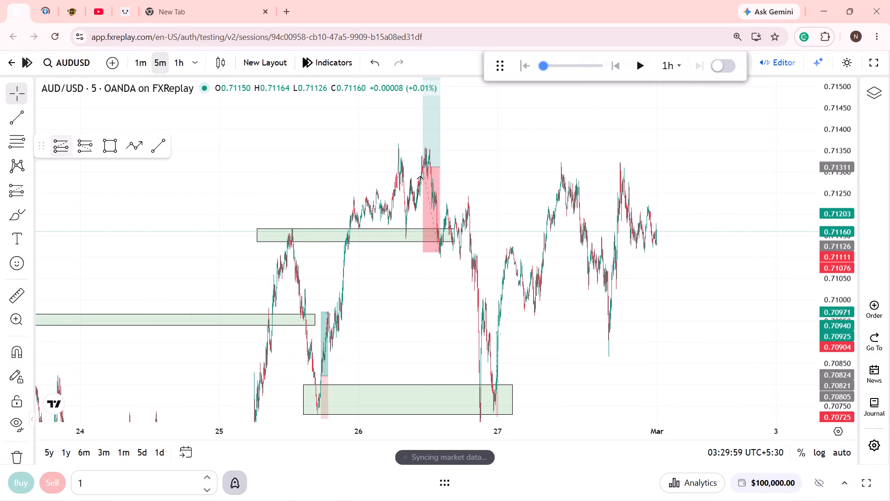
# Return to the testing dashboard and delete the dgf session from the recent sessions.
pyautogui.click(9, 66)
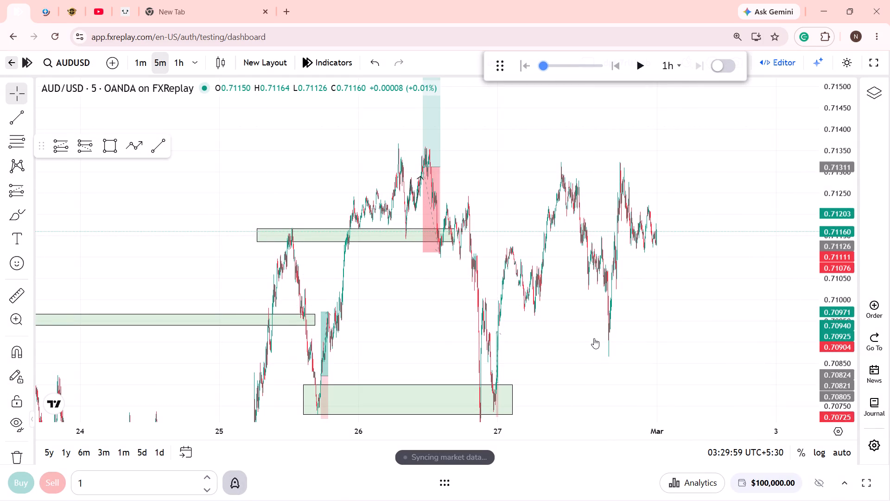
pyautogui.scroll(-5, 582, 391)
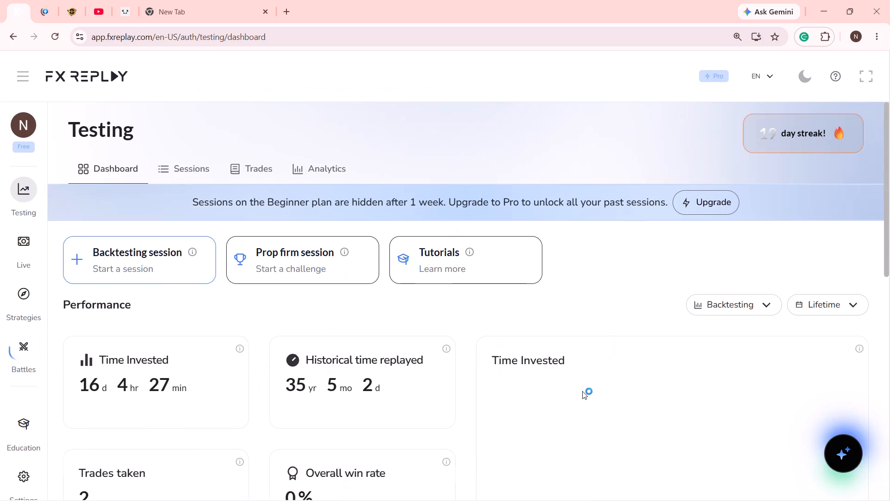
pyautogui.scroll(-10, 580, 387)
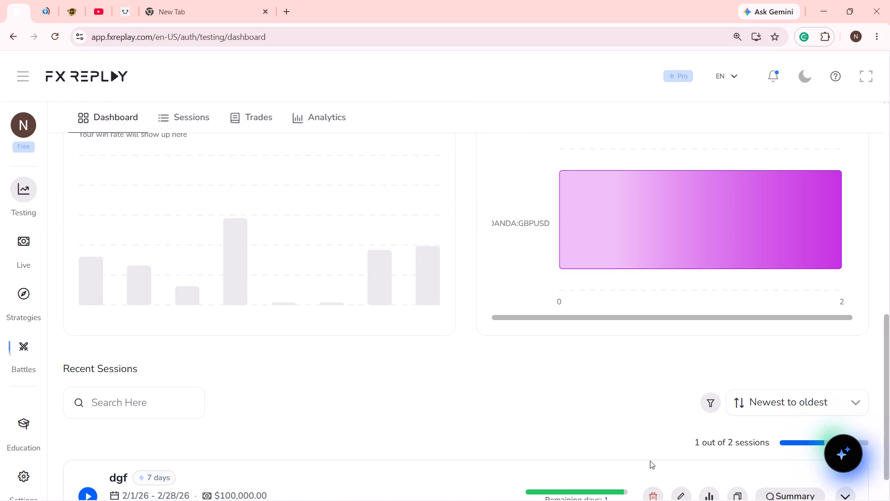
pyautogui.click(652, 490)
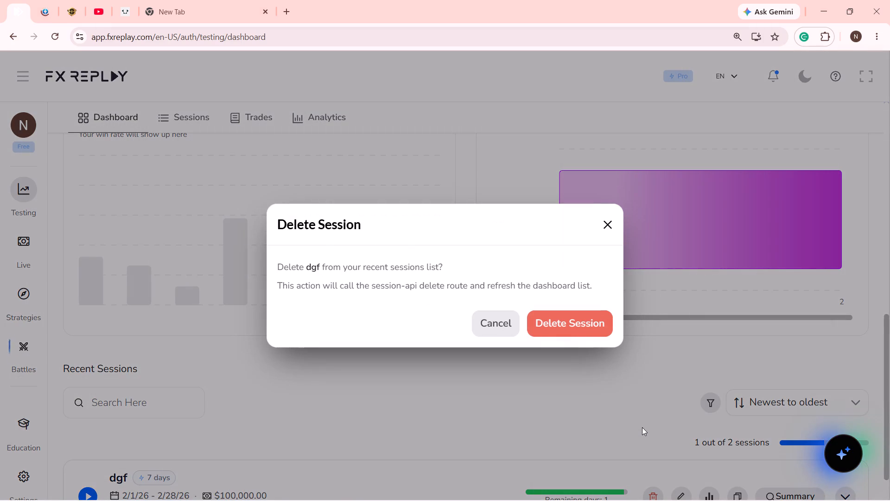
pyautogui.click(556, 328)
# Start setting up a new backtesting session named dgf with AUDUSD as its asset.
pyautogui.scroll(1, 532, 388)
pyautogui.scroll(-4, 528, 391)
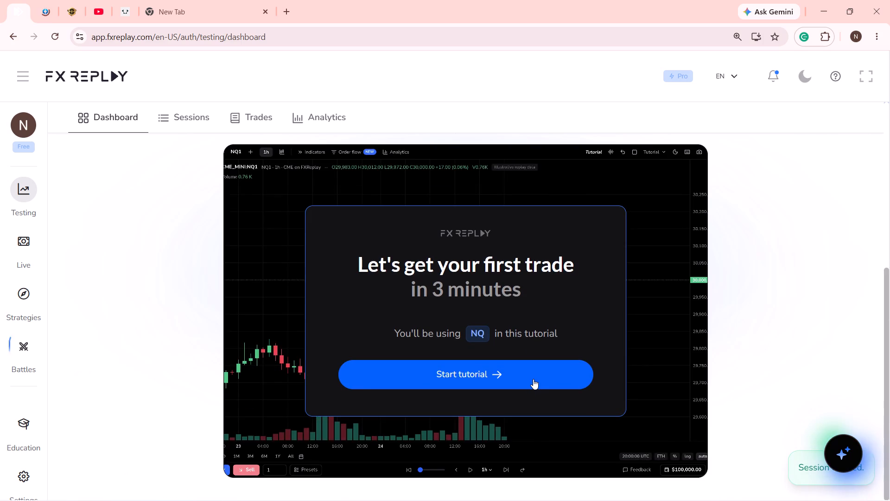
pyautogui.scroll(5, 533, 378)
pyautogui.click(395, 329)
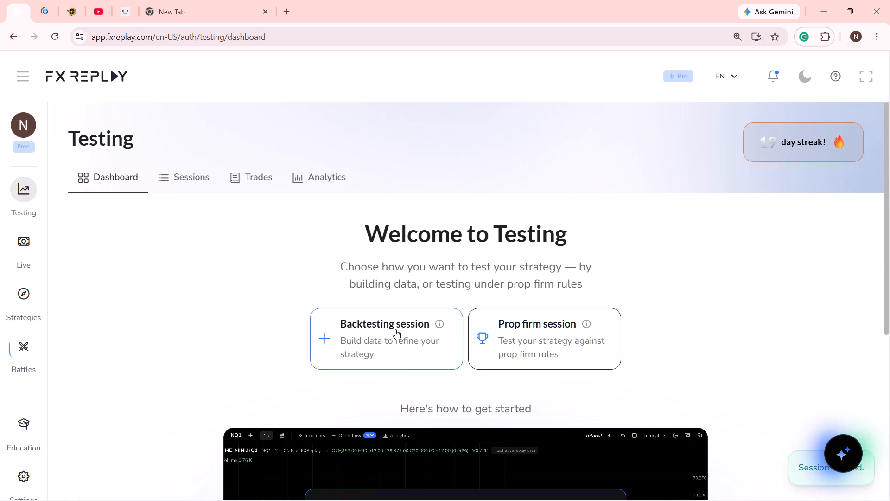
pyautogui.click(428, 246)
pyautogui.click(424, 271)
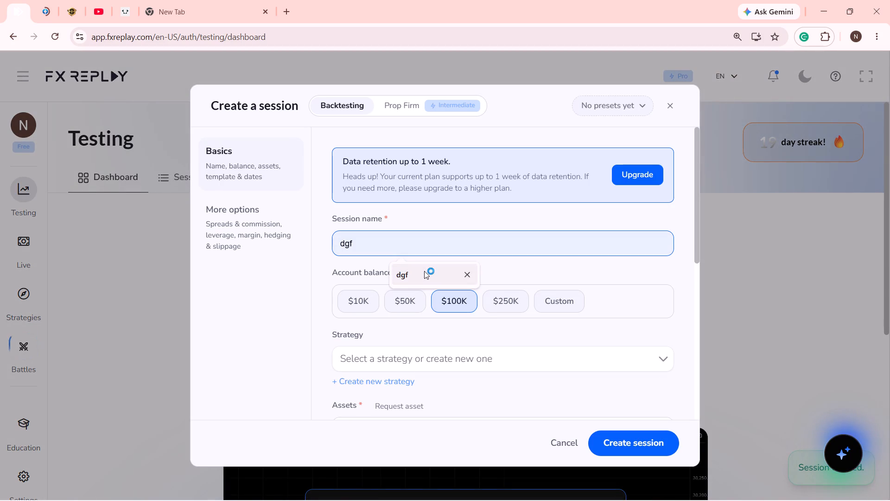
pyautogui.scroll(-2, 486, 316)
pyautogui.click(623, 315)
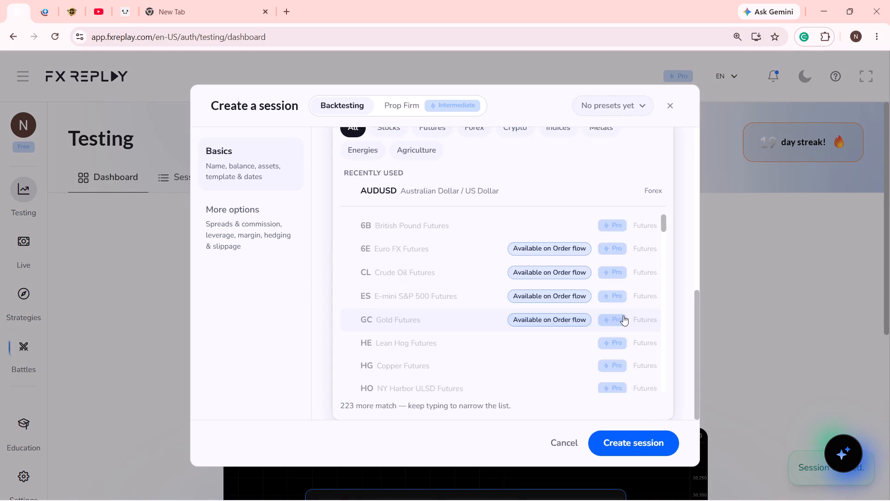
pyautogui.click(556, 356)
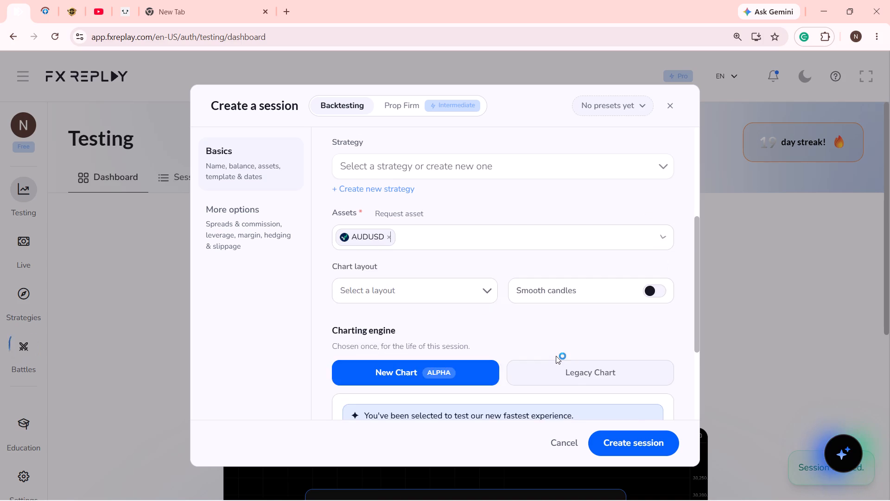
# Use a custom session period and set the initial date to 03/01/2026 18:03.
pyautogui.scroll(-1, 513, 342)
pyautogui.click(420, 334)
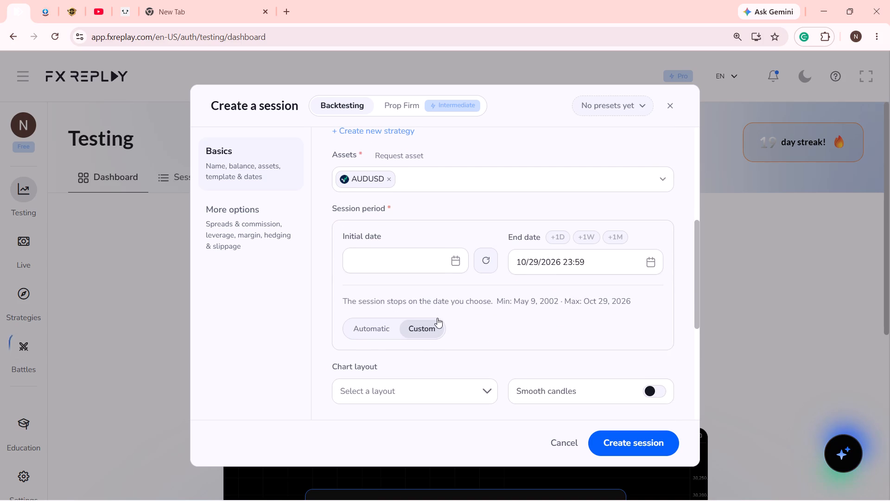
pyautogui.click(457, 264)
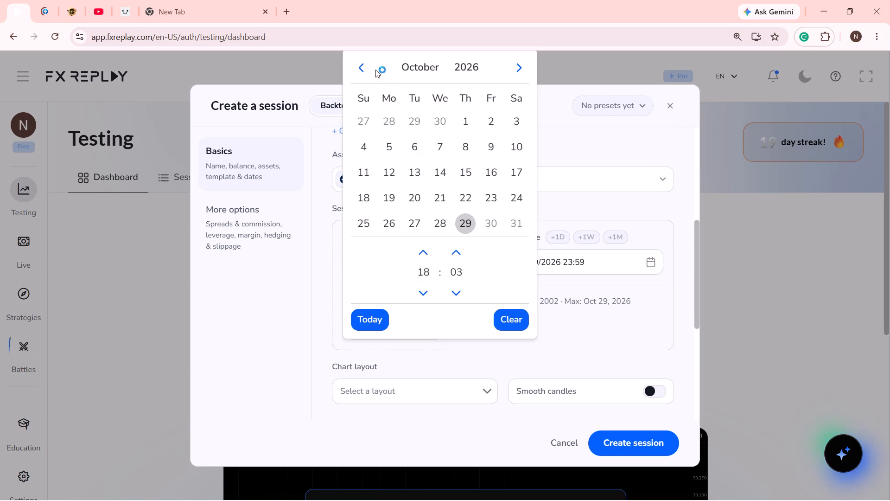
pyautogui.tripleClick(362, 67)
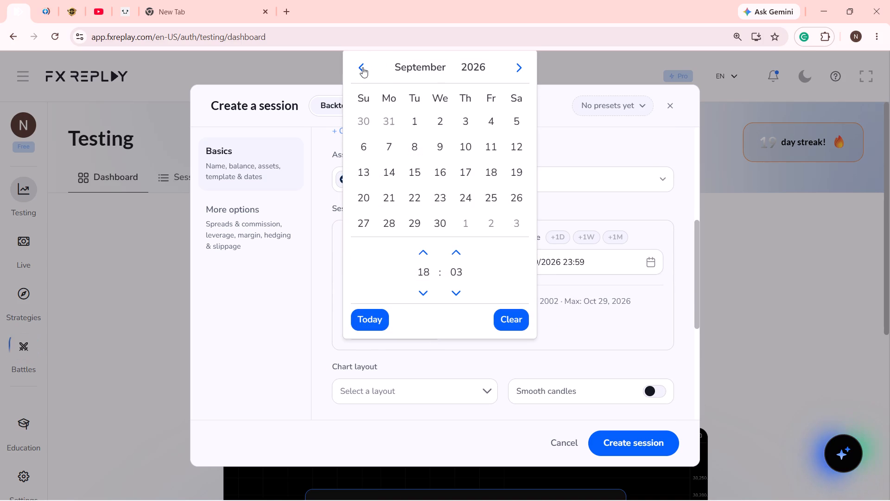
pyautogui.click(362, 67)
pyautogui.click(362, 67)
pyautogui.click(362, 67)
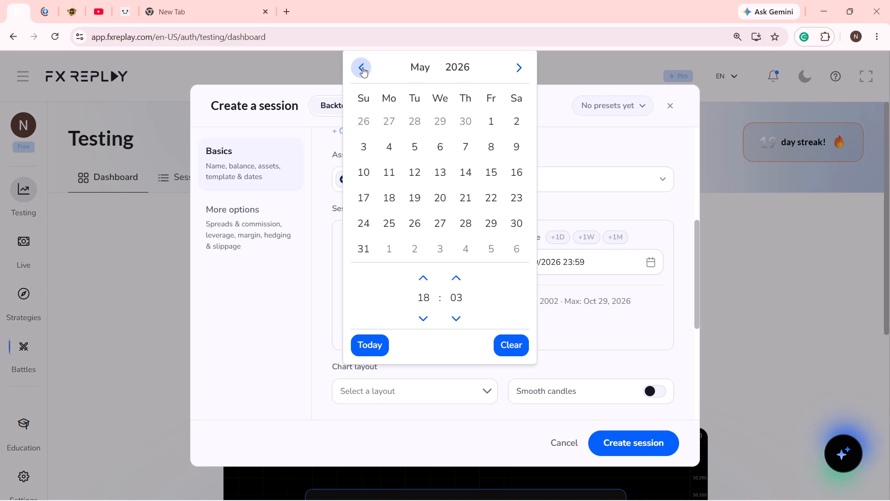
pyautogui.click(362, 67)
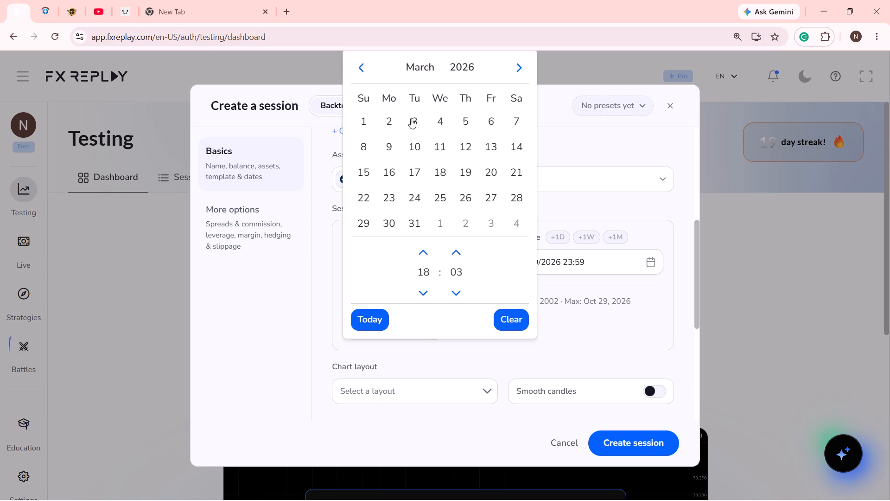
pyautogui.click(367, 122)
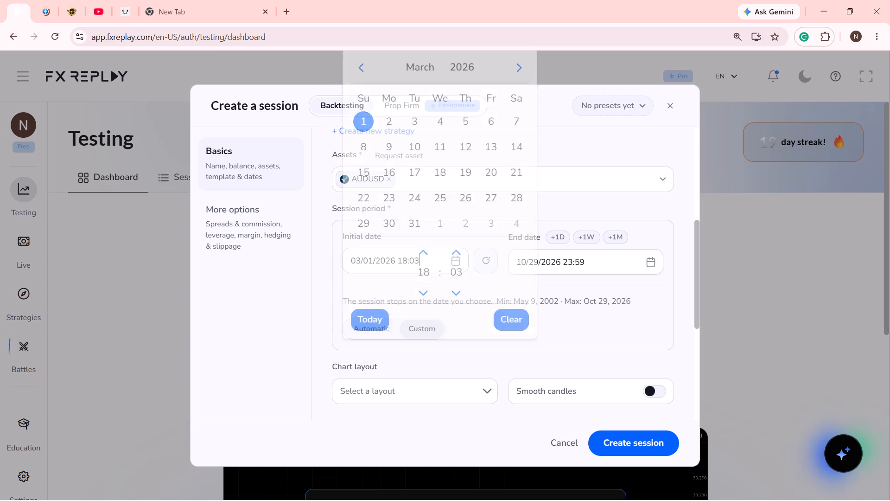
# Set the session's end date to March 31, 2026, at 23:59.
pyautogui.click(651, 257)
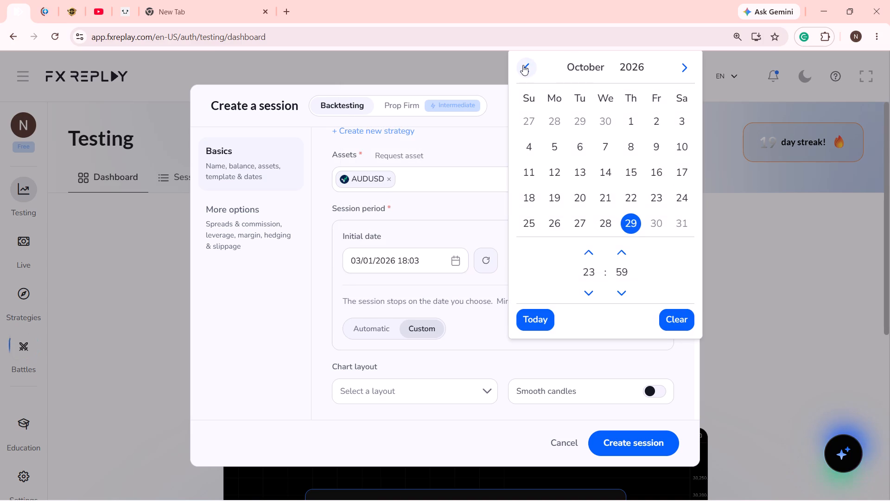
pyautogui.tripleClick(523, 65)
pyautogui.click(523, 65)
pyautogui.click(523, 65)
pyautogui.click(523, 65)
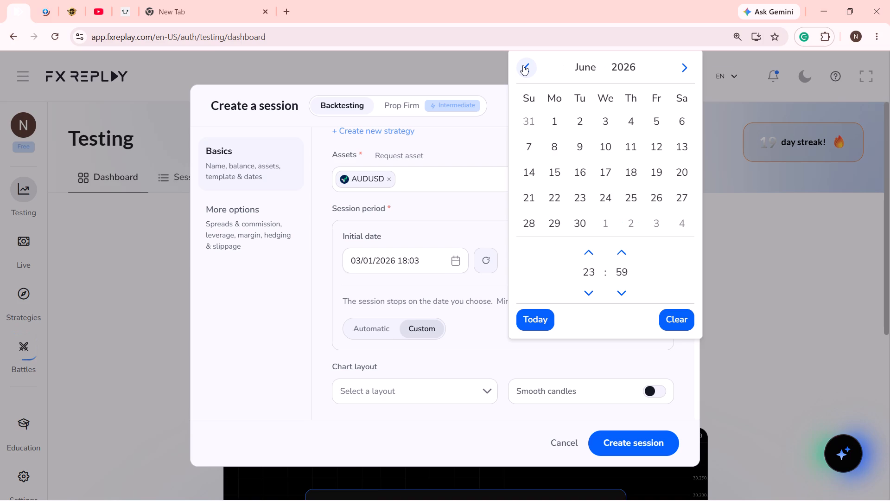
pyautogui.click(523, 65)
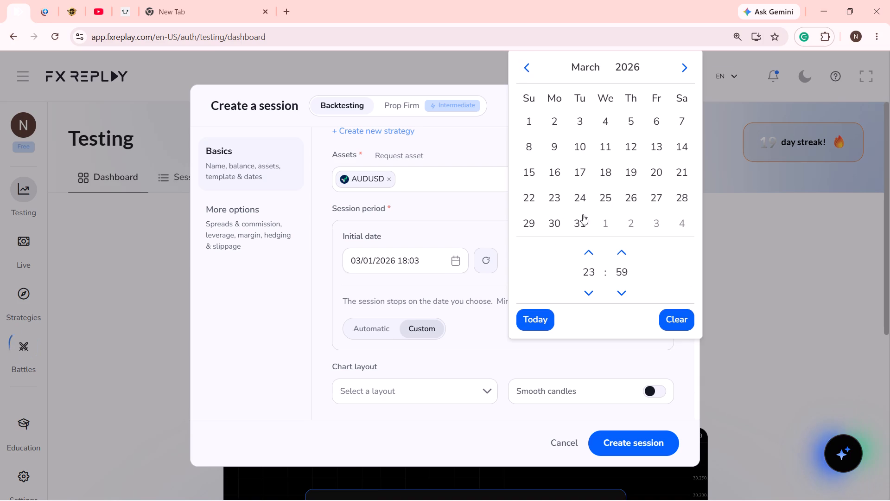
pyautogui.click(584, 216)
# Choose Legacy Chart as the charting engine and create the session.
pyautogui.scroll(-3, 547, 277)
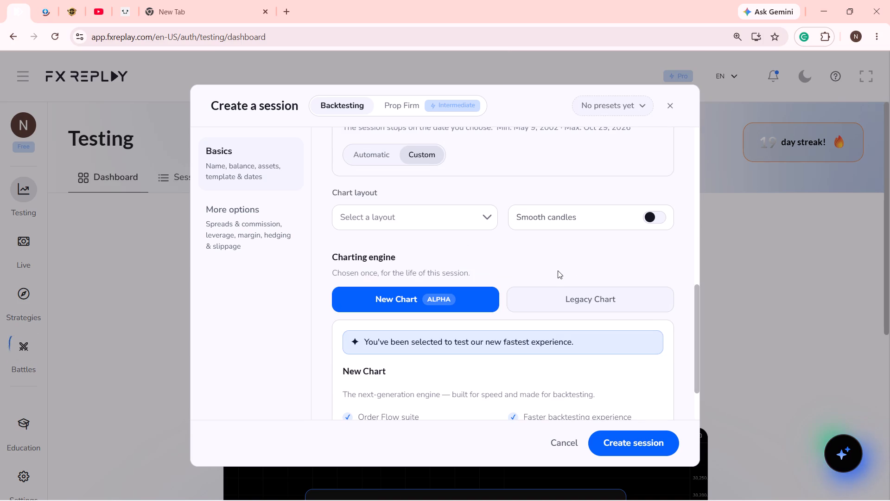
pyautogui.click(609, 300)
pyautogui.scroll(-5, 609, 299)
pyautogui.click(636, 443)
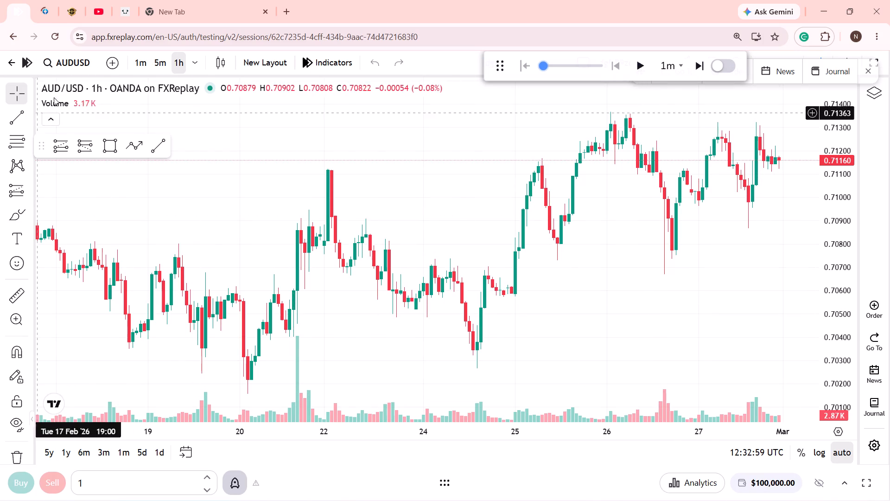
# Remove the Volume indicator from the AUDUSD 1h chart.
pyautogui.click(113, 103)
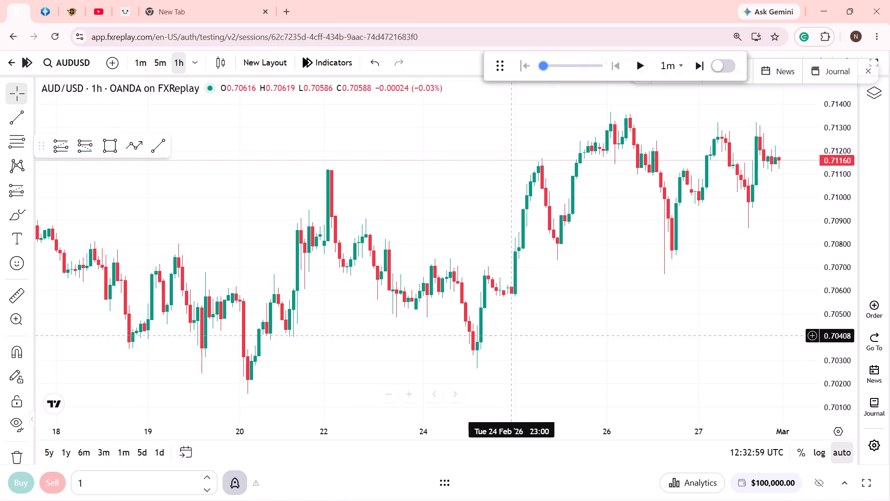
# Close the floating News and Journal bar and show the chart in full screen.
pyautogui.scroll(-8, 617, 313)
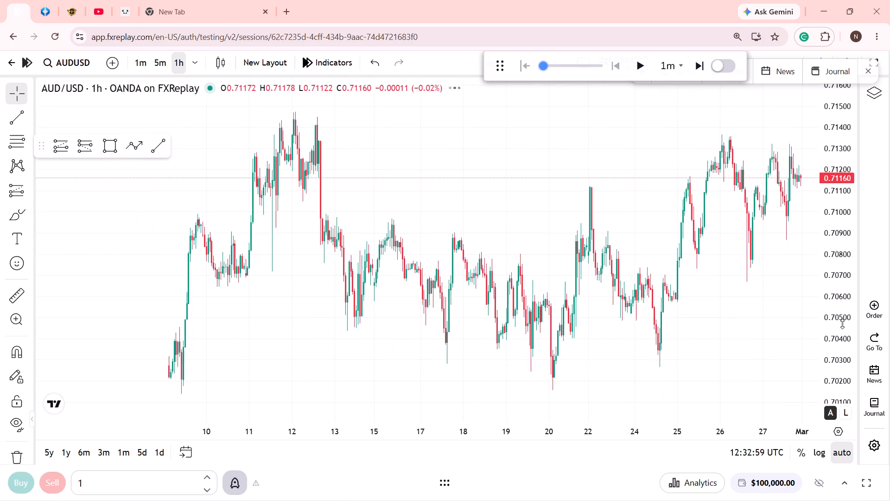
pyautogui.moveTo(842, 324); pyautogui.dragTo(837, 313)
pyautogui.moveTo(487, 277); pyautogui.dragTo(459, 347)
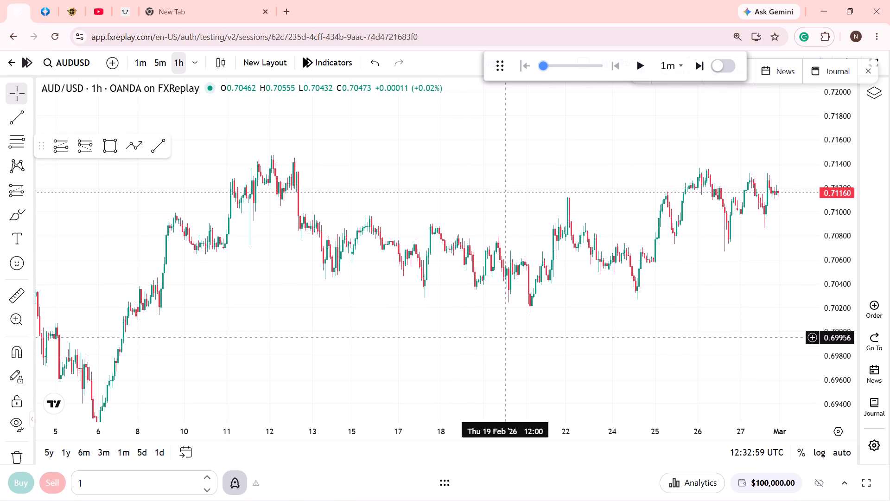
pyautogui.click(864, 72)
pyautogui.click(871, 66)
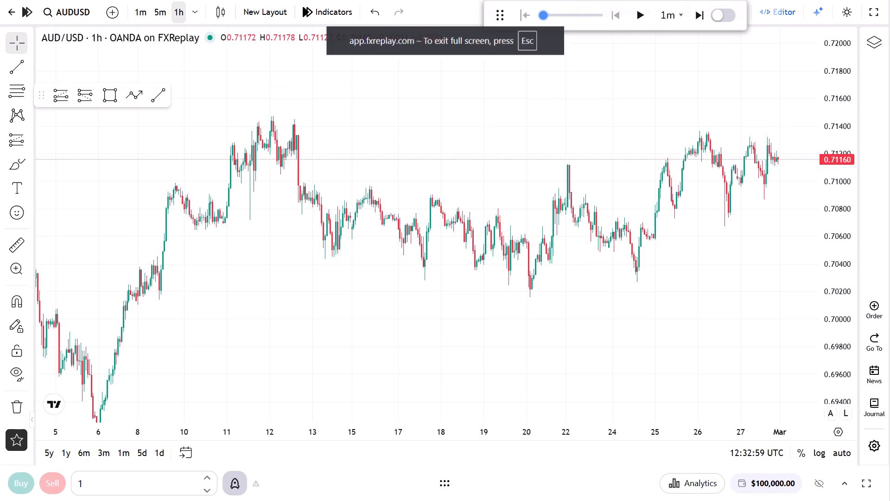
# Examine the AUDUSD 1h price action of late February up to the session's start.
pyautogui.moveTo(730, 245); pyautogui.dragTo(710, 276)
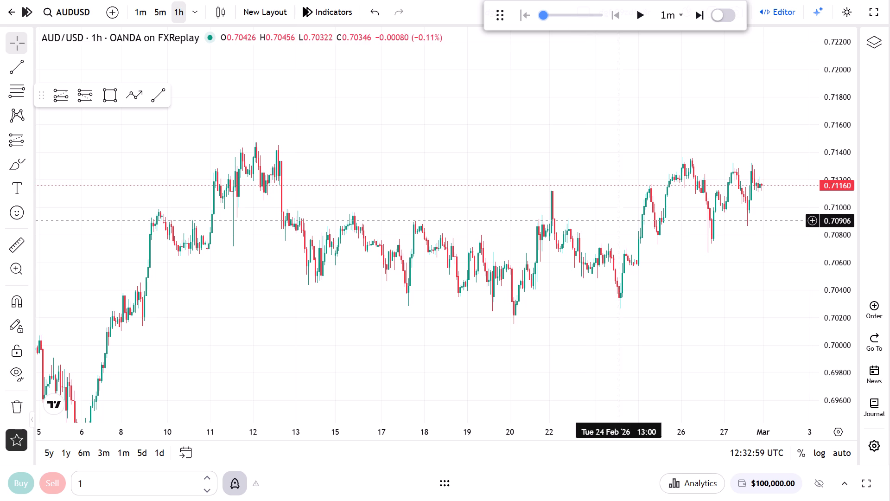
pyautogui.moveTo(683, 238); pyautogui.dragTo(609, 302)
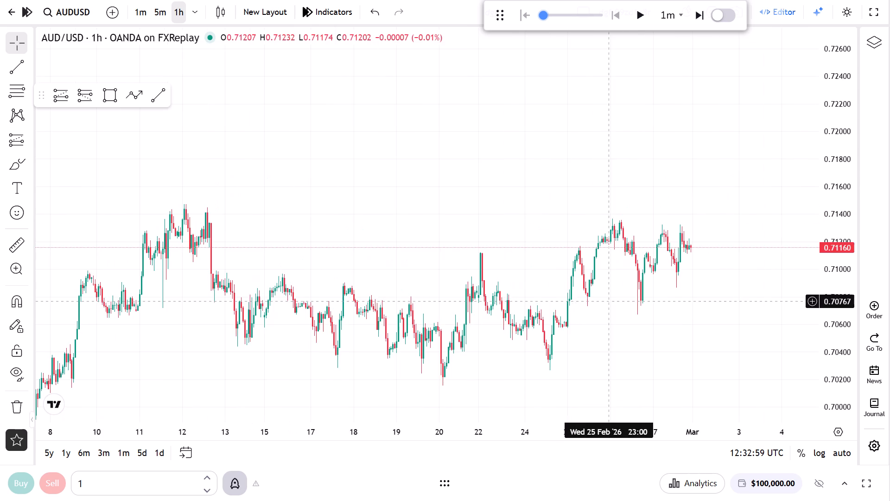
pyautogui.moveTo(842, 364); pyautogui.dragTo(874, 145)
pyautogui.scroll(6, 690, 292)
pyautogui.moveTo(623, 311); pyautogui.dragTo(710, 163)
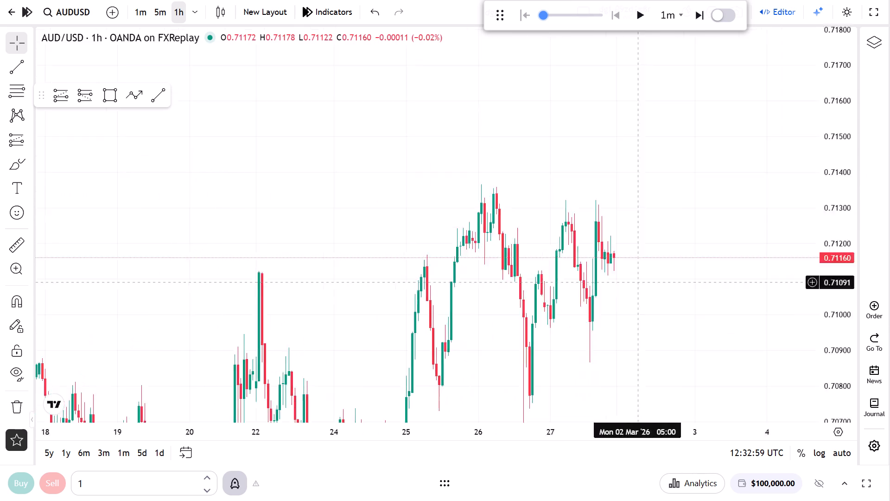
pyautogui.moveTo(710, 163); pyautogui.dragTo(722, 138)
pyautogui.scroll(6, 628, 235)
pyautogui.moveTo(618, 203); pyautogui.dragTo(672, 254)
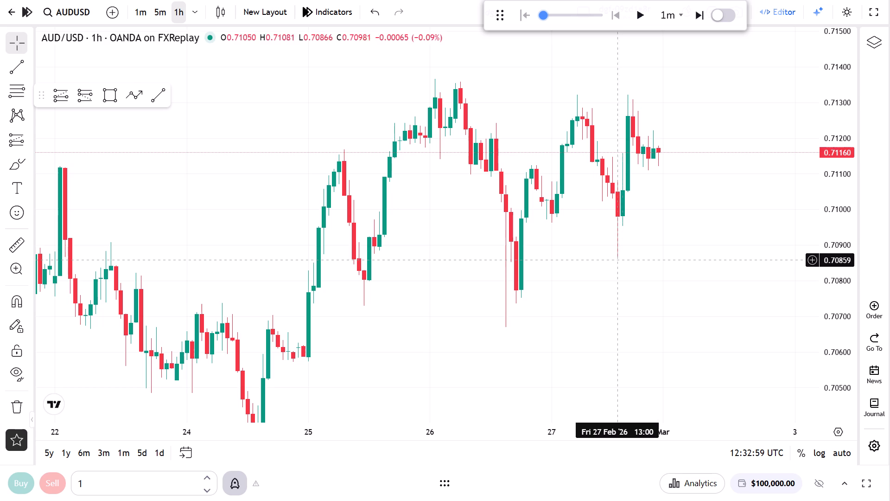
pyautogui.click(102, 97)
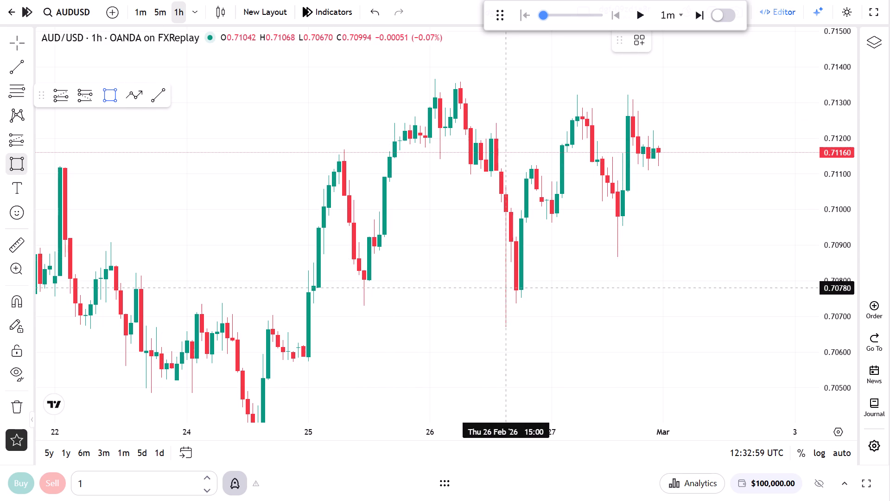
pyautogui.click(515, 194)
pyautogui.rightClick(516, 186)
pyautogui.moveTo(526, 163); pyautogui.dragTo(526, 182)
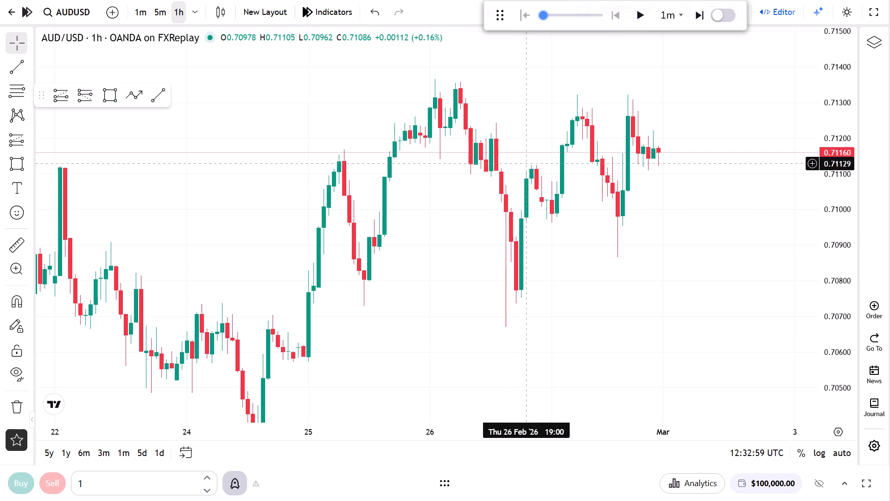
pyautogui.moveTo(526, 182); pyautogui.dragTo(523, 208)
# Set the replay step interval to 1h.
pyautogui.click(687, 6)
pyautogui.scroll(-4, 675, 155)
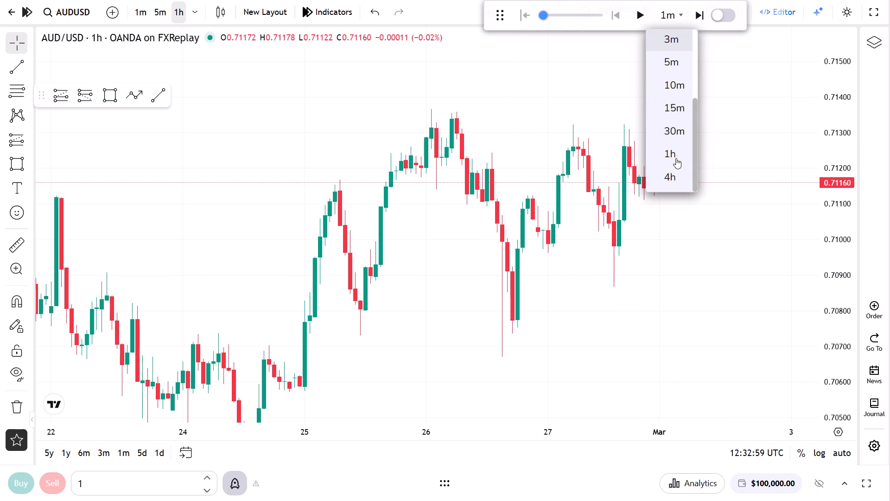
pyautogui.click(678, 157)
# Set the chart's time zone to (UTC+5:30) Kolkata.
pyautogui.click(764, 453)
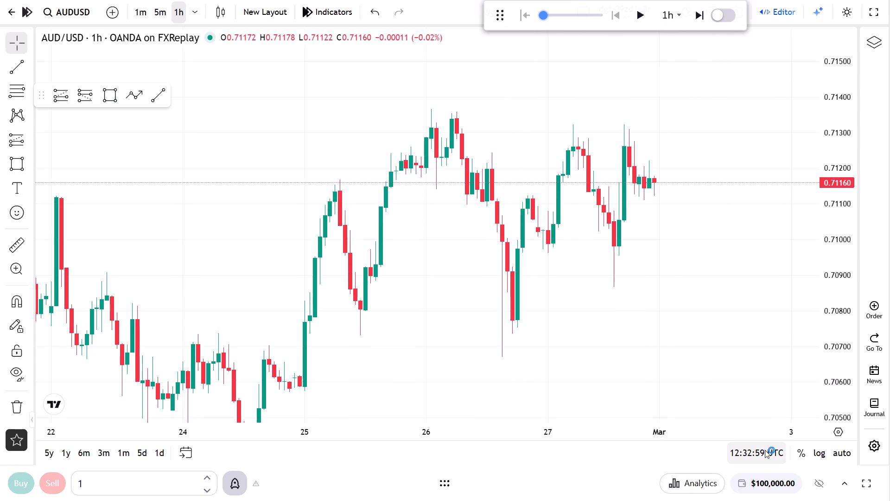
pyautogui.scroll(-13, 780, 306)
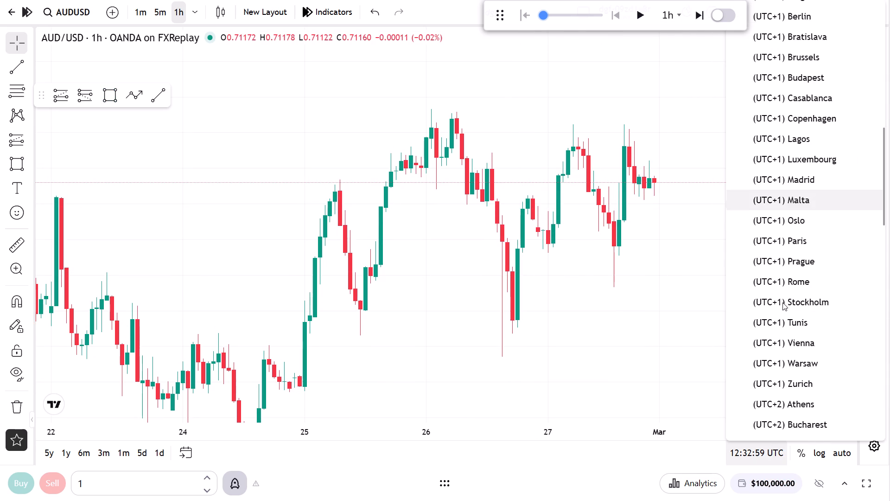
pyautogui.scroll(-7, 782, 302)
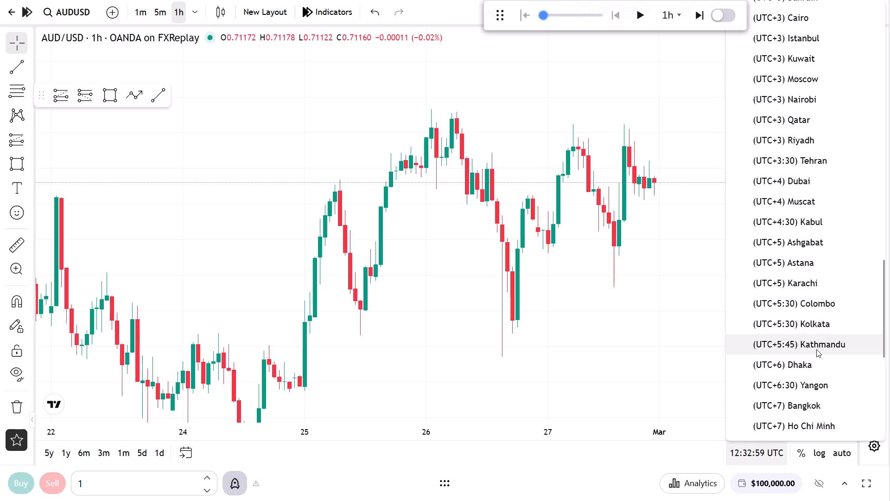
pyautogui.click(824, 321)
# Play the replay from the session's start and pause it on 2 March 2026 at 11:29:59.
pyautogui.click(648, 16)
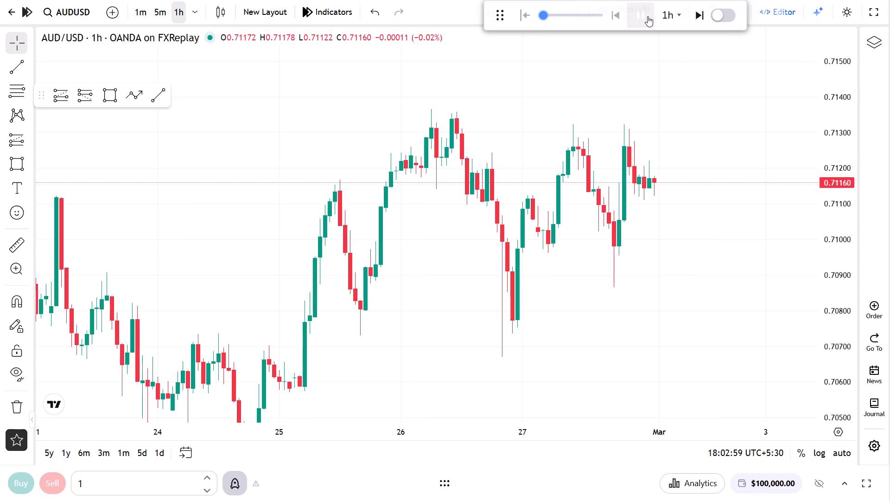
pyautogui.moveTo(775, 330); pyautogui.dragTo(779, 221)
pyautogui.scroll(-4, 767, 250)
pyautogui.moveTo(854, 202); pyautogui.dragTo(842, 254)
pyautogui.moveTo(792, 248); pyautogui.dragTo(767, 267)
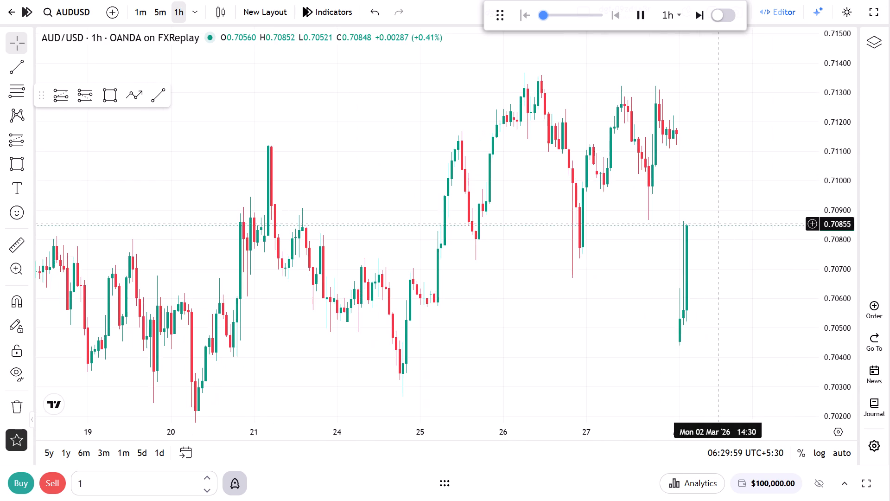
pyautogui.click(650, 19)
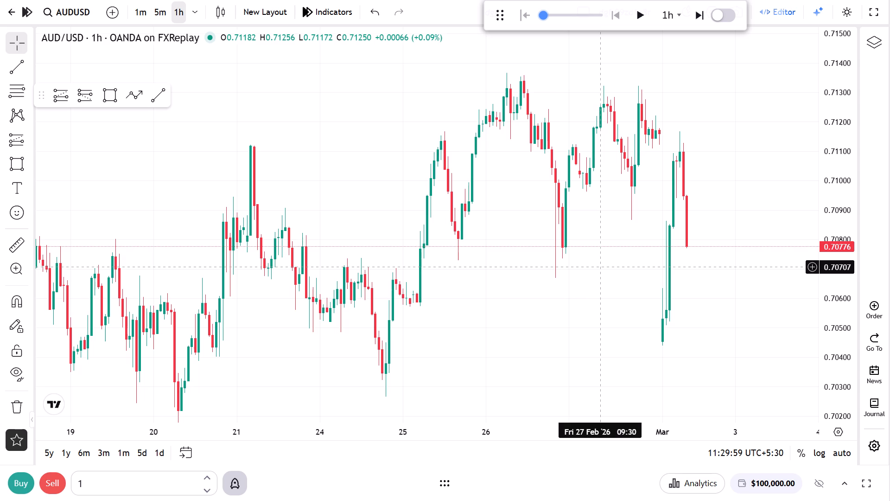
# Draw a rectangle zone from about 0.70805 to 0.70729, spanning 25 Feb 14:30 to the latest 2 March candle.
pyautogui.click(111, 94)
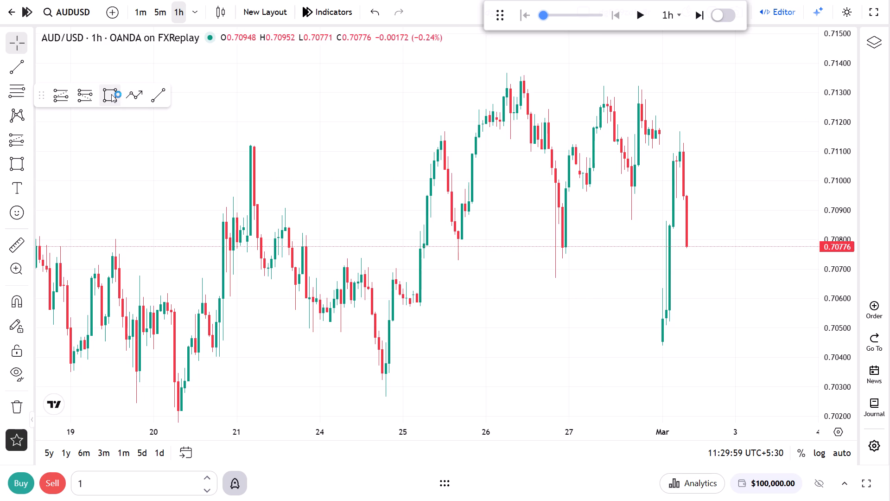
pyautogui.click(451, 238)
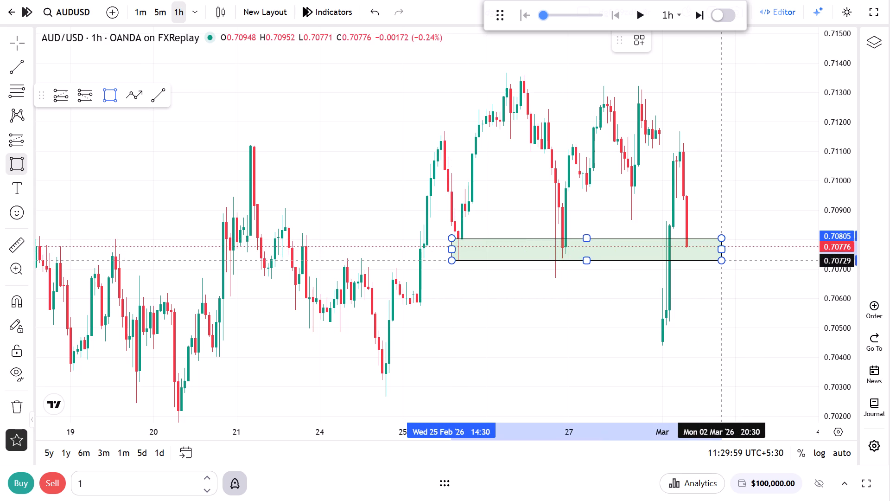
pyautogui.click(689, 261)
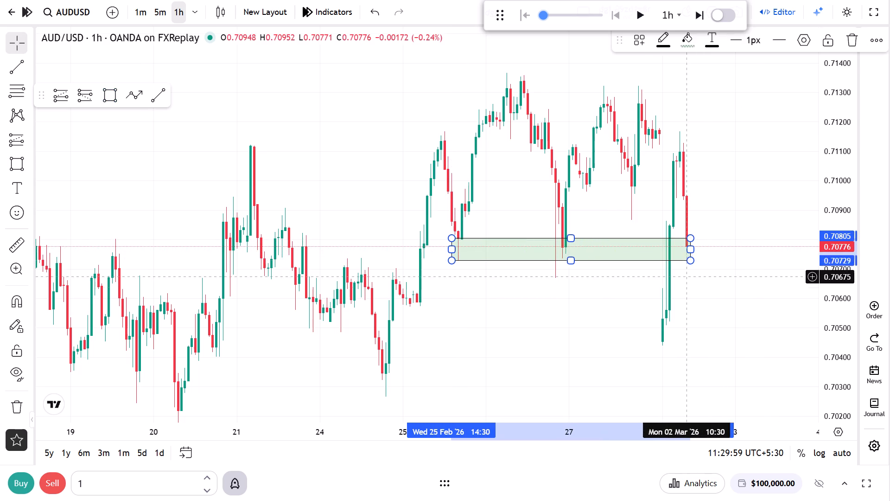
pyautogui.click(687, 288)
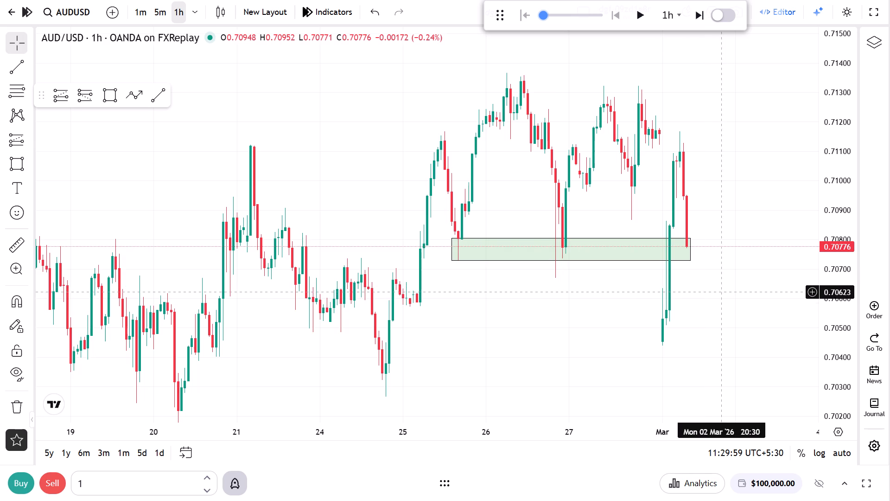
# Resume the replay past the marked zone and pause it on 3 March 2026 at 18:29:59.
pyautogui.moveTo(731, 292); pyautogui.dragTo(727, 359)
pyautogui.scroll(2, 725, 359)
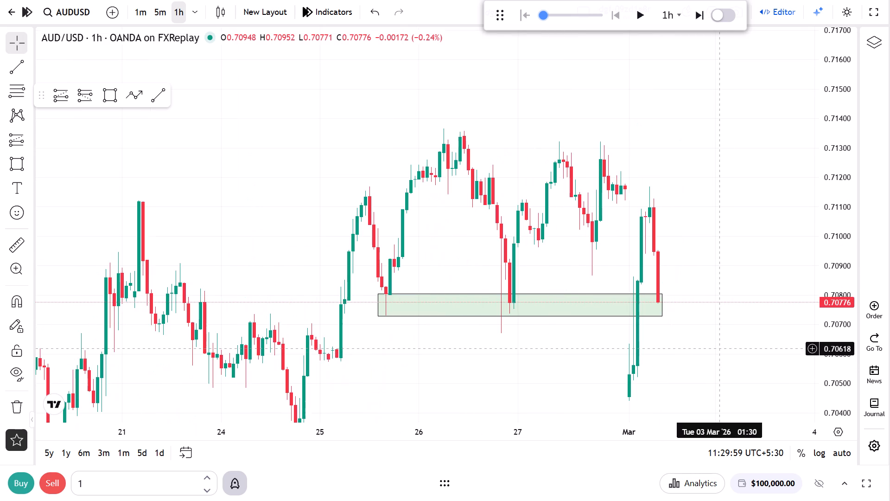
pyautogui.click(721, 348)
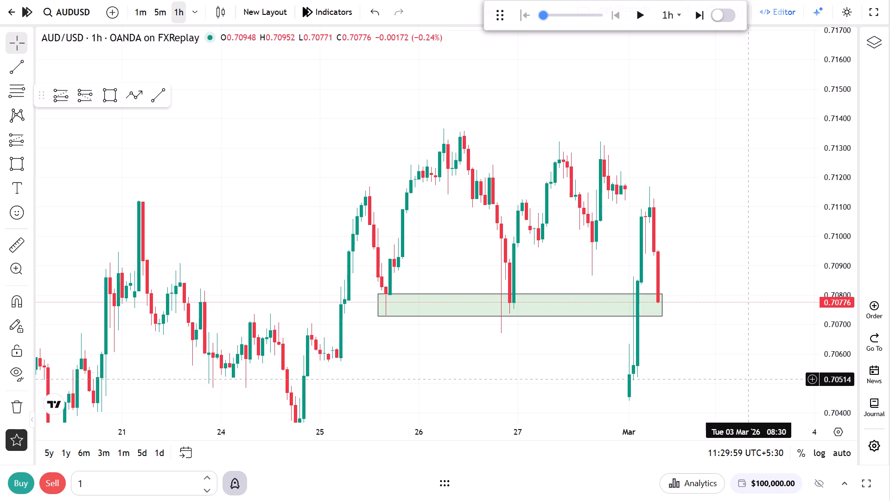
pyautogui.click(641, 22)
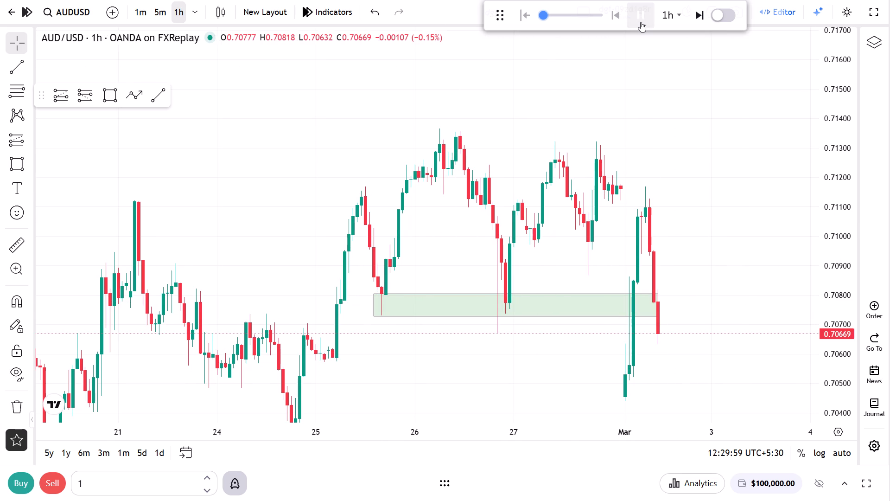
pyautogui.moveTo(816, 345); pyautogui.dragTo(816, 243)
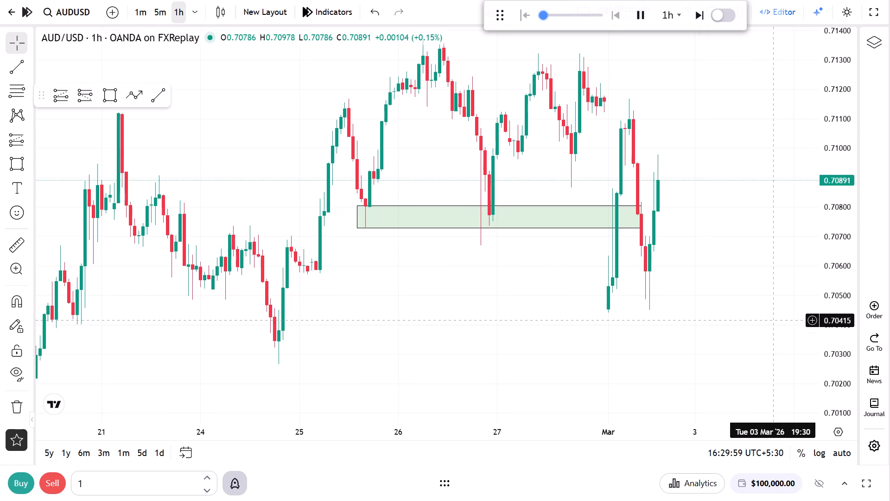
pyautogui.moveTo(764, 275); pyautogui.dragTo(782, 314)
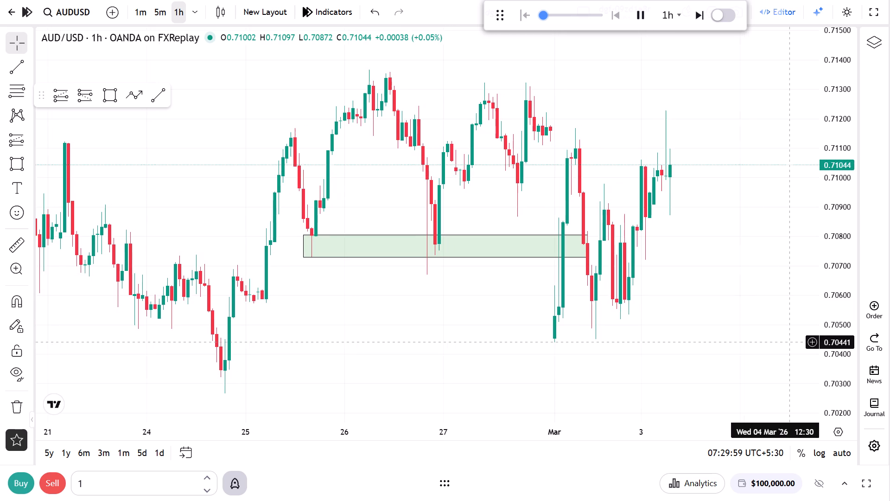
pyautogui.moveTo(749, 231); pyautogui.dragTo(787, 278)
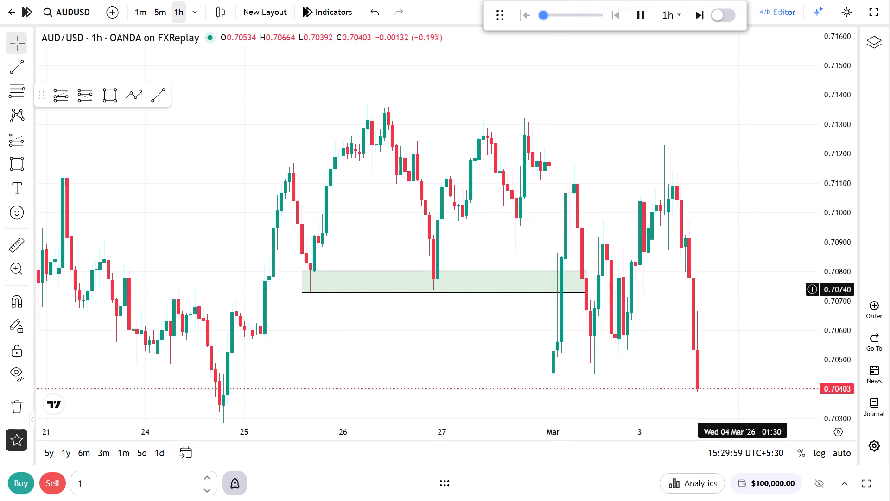
pyautogui.moveTo(744, 329); pyautogui.dragTo(743, 252)
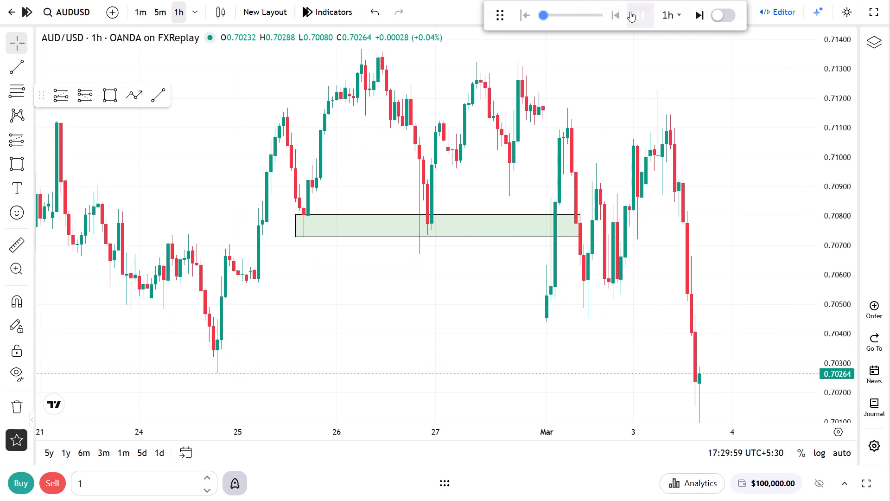
pyautogui.click(630, 12)
# Draw a thin rectangle zone at about 0.7045 to 0.7046, from 28 Feb 00:30 to 4 March 01:30.
pyautogui.moveTo(623, 306); pyautogui.dragTo(615, 281)
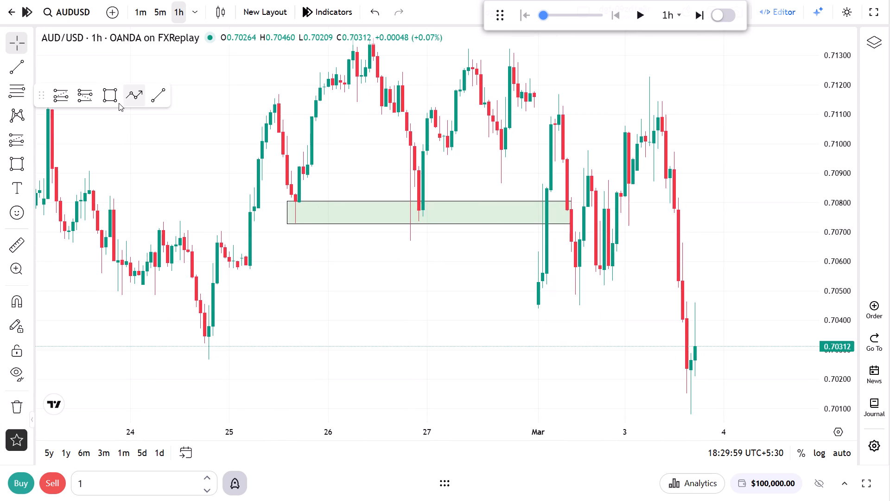
pyautogui.click(118, 103)
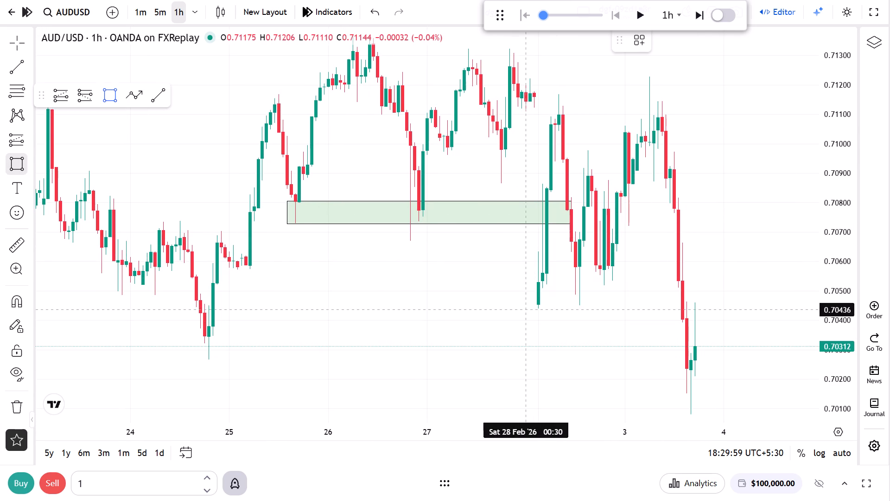
pyautogui.click(528, 307)
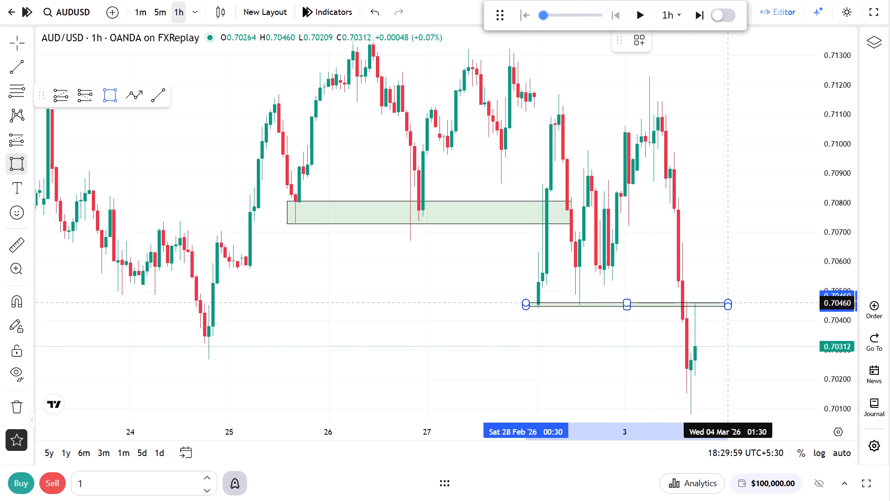
pyautogui.click(730, 303)
pyautogui.click(715, 328)
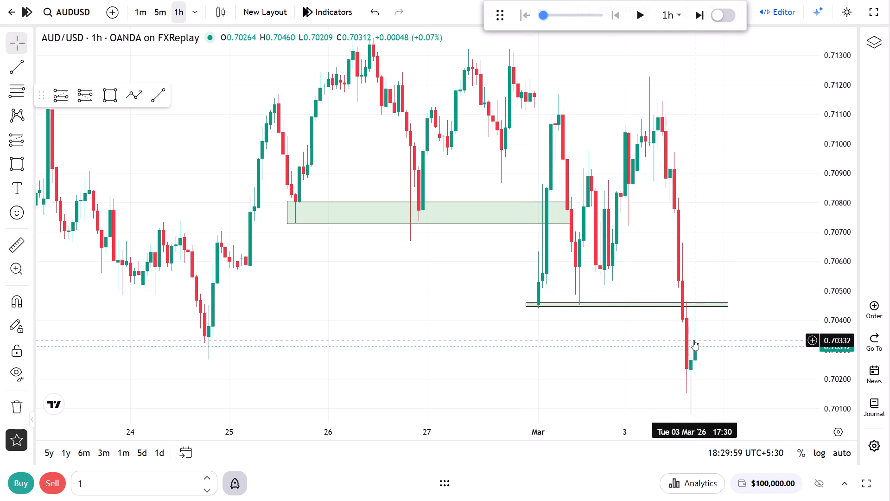
# Switch the chart to the 1m timeframe and frame the price action around the thin zone near 0.7046.
pyautogui.click(132, 17)
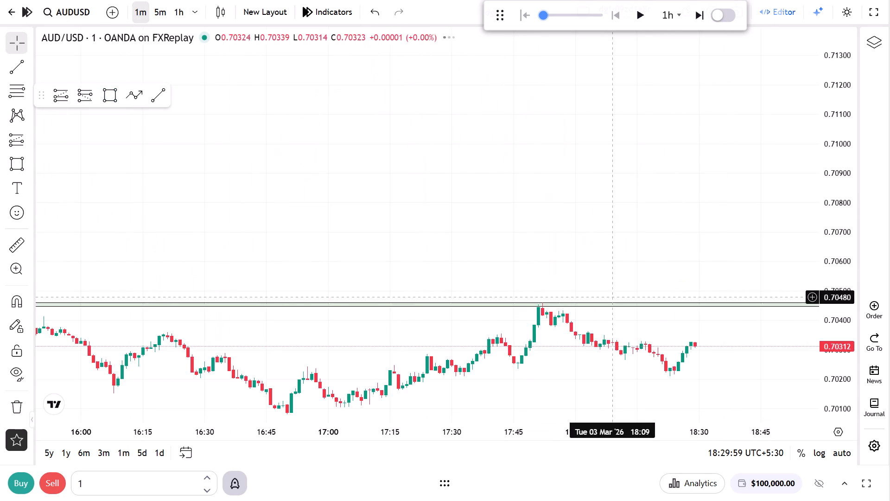
pyautogui.scroll(-5, 617, 326)
pyautogui.moveTo(666, 348); pyautogui.dragTo(692, 253)
pyautogui.moveTo(847, 366); pyautogui.dragTo(882, 118)
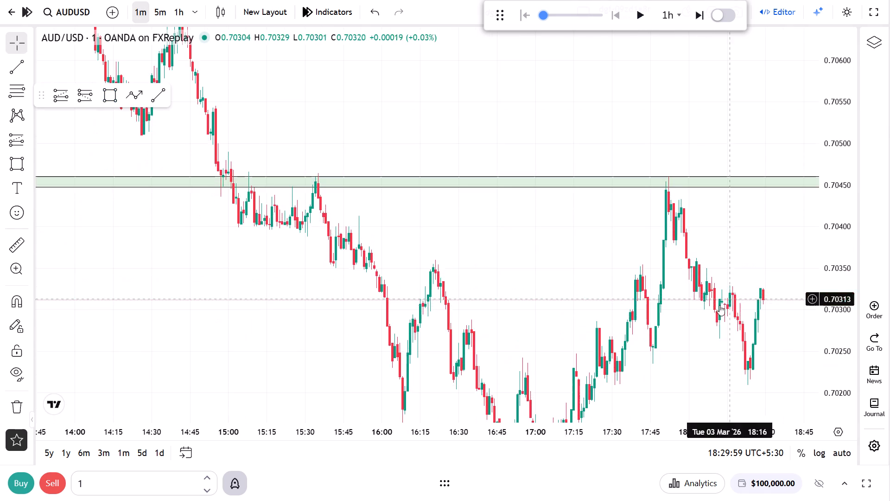
pyautogui.moveTo(719, 305); pyautogui.dragTo(614, 233)
pyautogui.scroll(4, 611, 231)
pyautogui.click(424, 155)
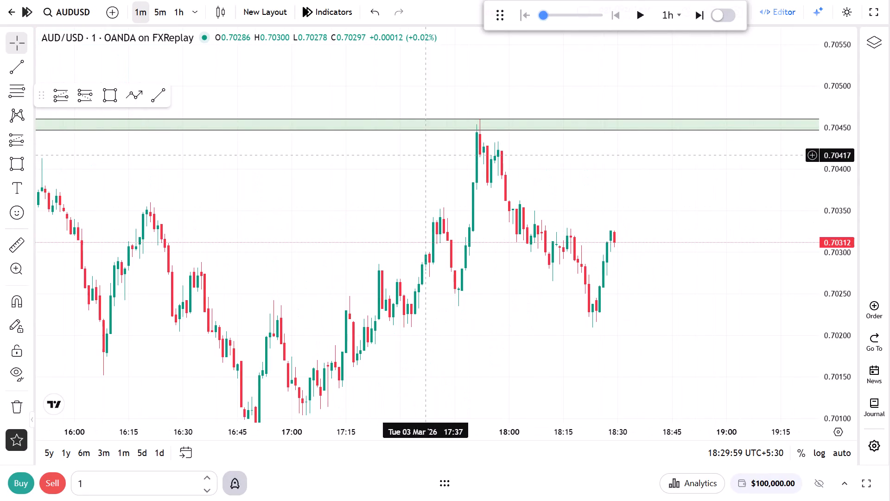
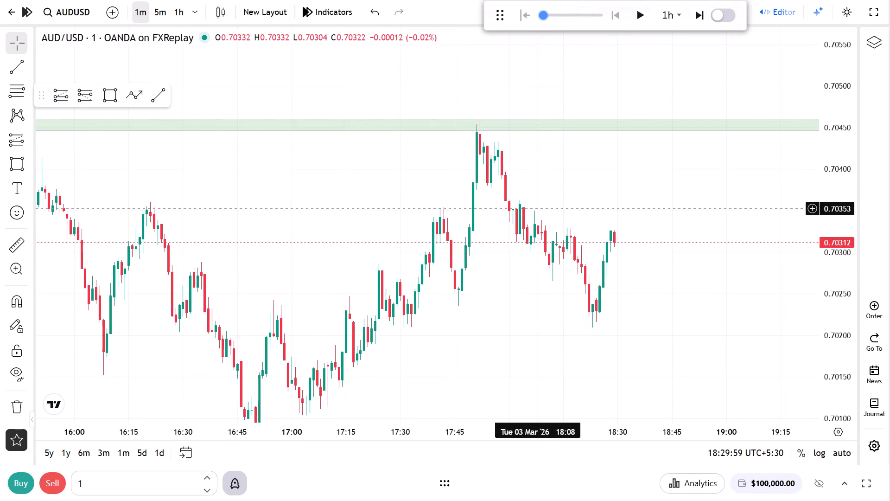
# Advance the replay by one 1h candle, to 3 March 2026 at 19:29:59.
pyautogui.click(700, 18)
# Place a short position drawing on the 1m chart with its entry at about 0.70204, starting at 18:43 on 3 March.
pyautogui.moveTo(514, 238); pyautogui.dragTo(631, 201)
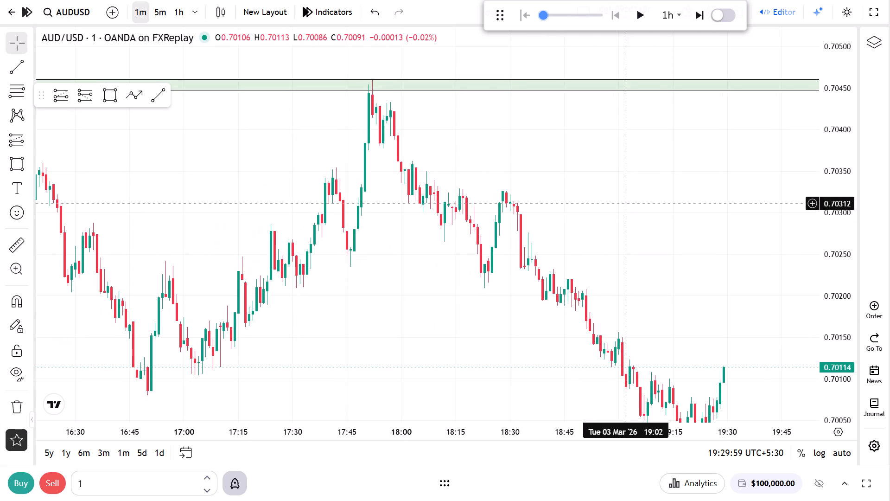
pyautogui.scroll(-7, 494, 214)
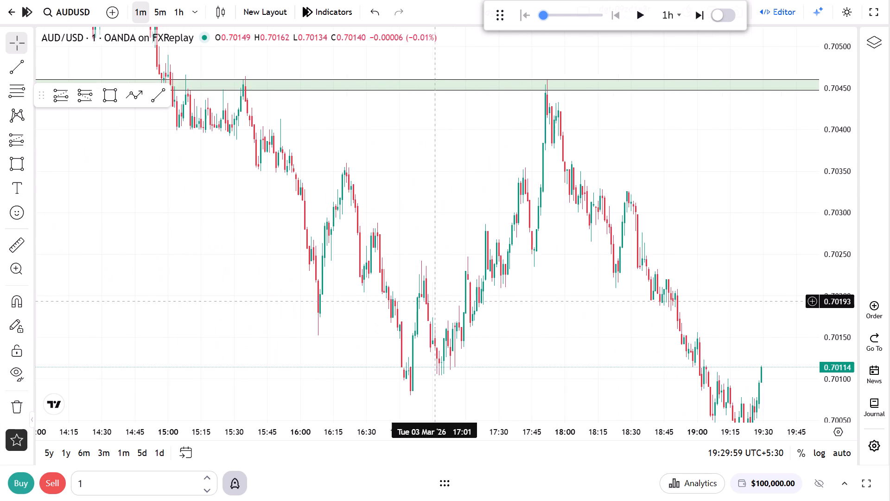
pyautogui.scroll(2, 455, 378)
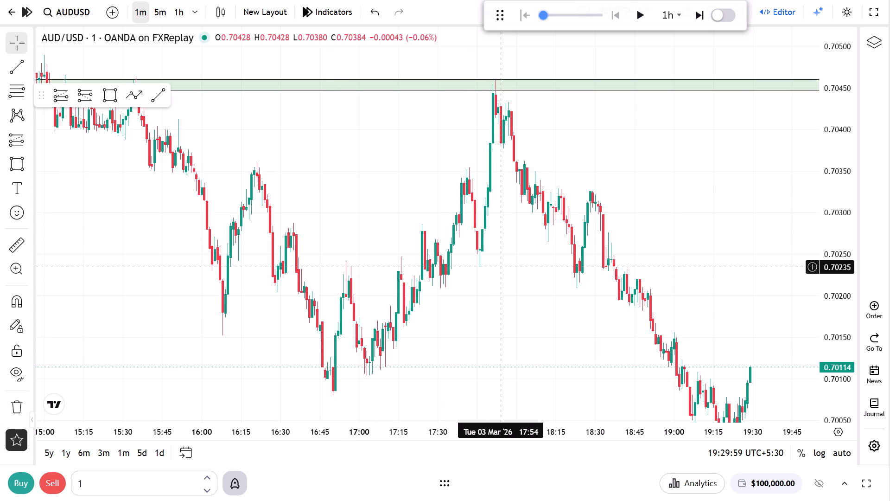
pyautogui.moveTo(513, 267); pyautogui.dragTo(502, 267)
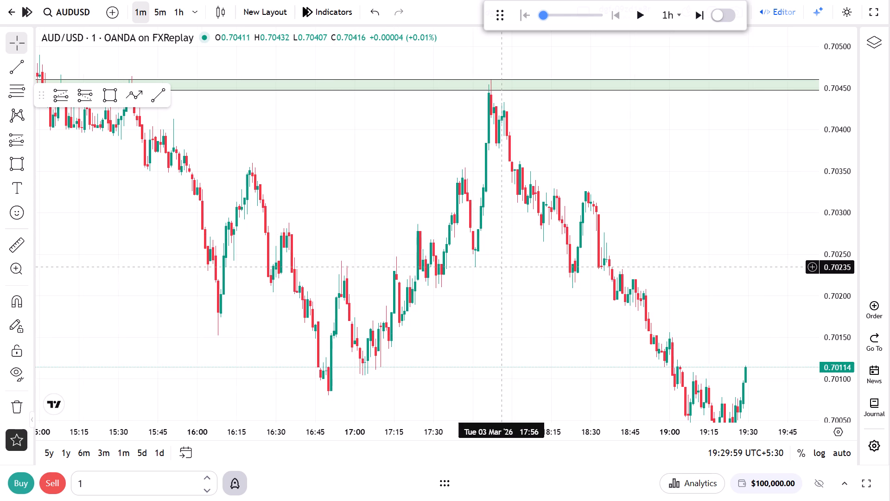
pyautogui.moveTo(502, 267); pyautogui.dragTo(491, 267)
pyautogui.scroll(4, 491, 267)
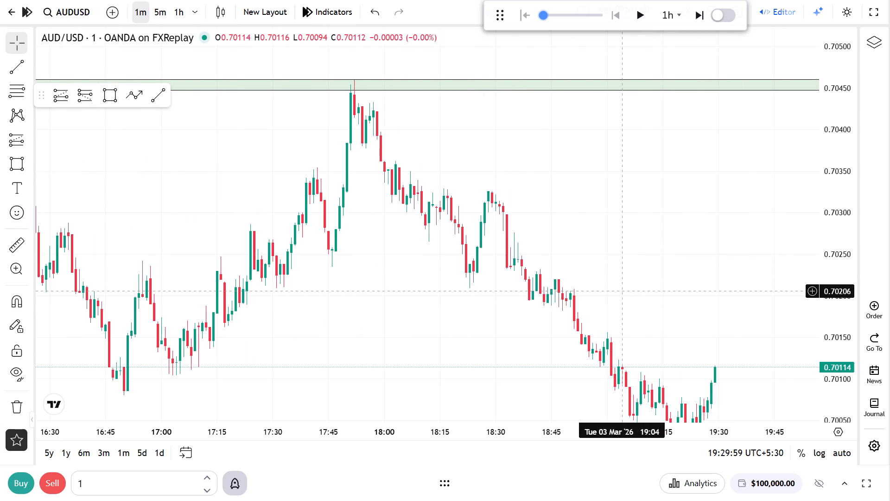
pyautogui.click(82, 92)
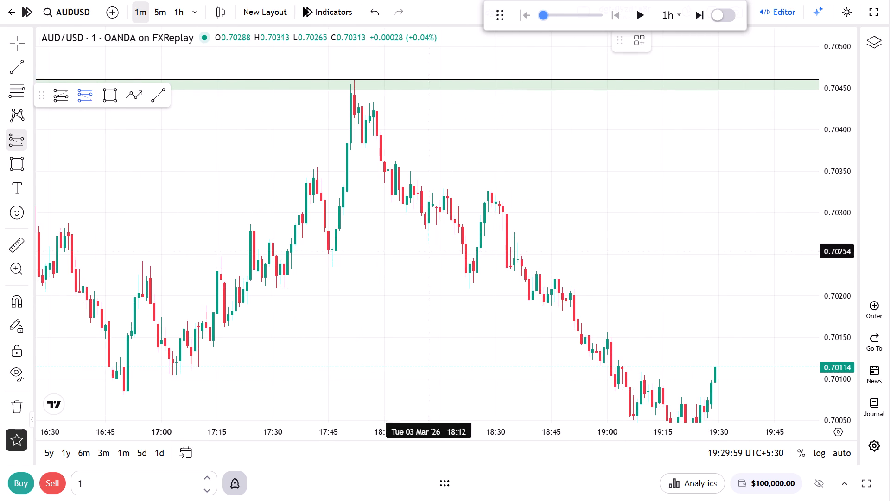
pyautogui.click(543, 293)
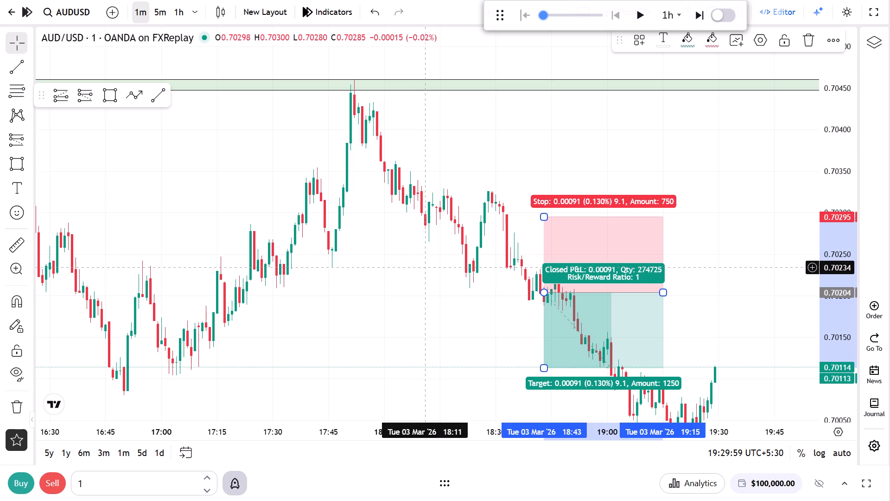
# Move the short position's stop above the thin green zone, to about 0.70505.
pyautogui.moveTo(545, 219); pyautogui.dragTo(546, 162)
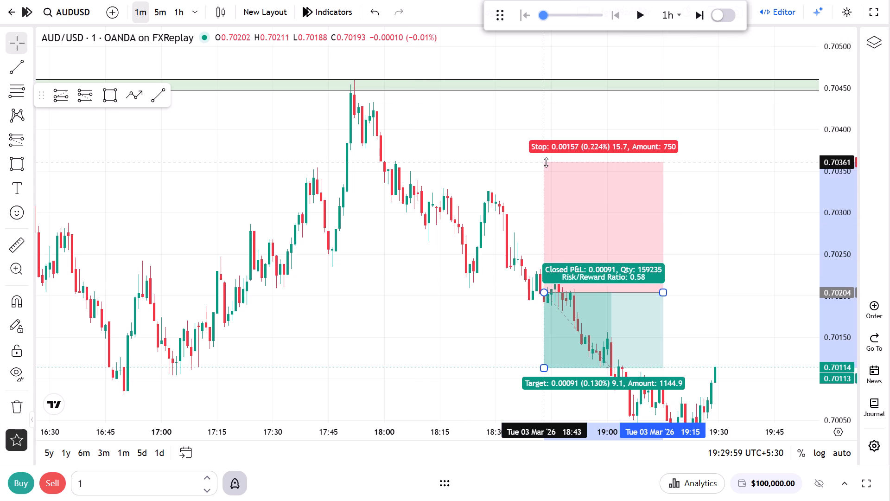
pyautogui.moveTo(546, 162); pyautogui.dragTo(553, 75)
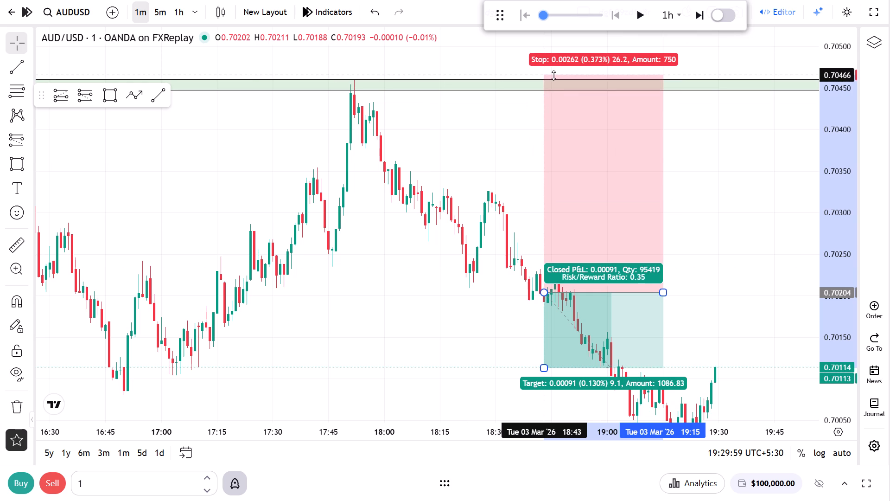
pyautogui.moveTo(553, 75); pyautogui.dragTo(558, 83)
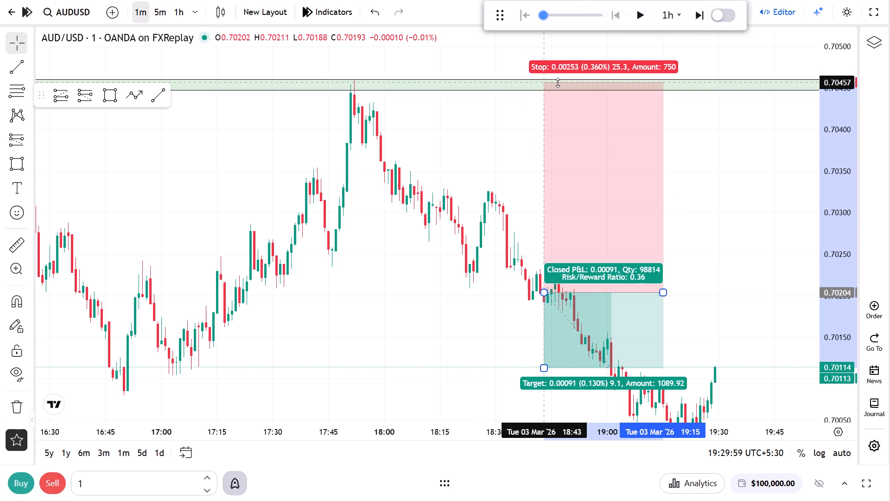
pyautogui.moveTo(558, 83); pyautogui.dragTo(562, 49)
pyautogui.moveTo(509, 135); pyautogui.dragTo(496, 203)
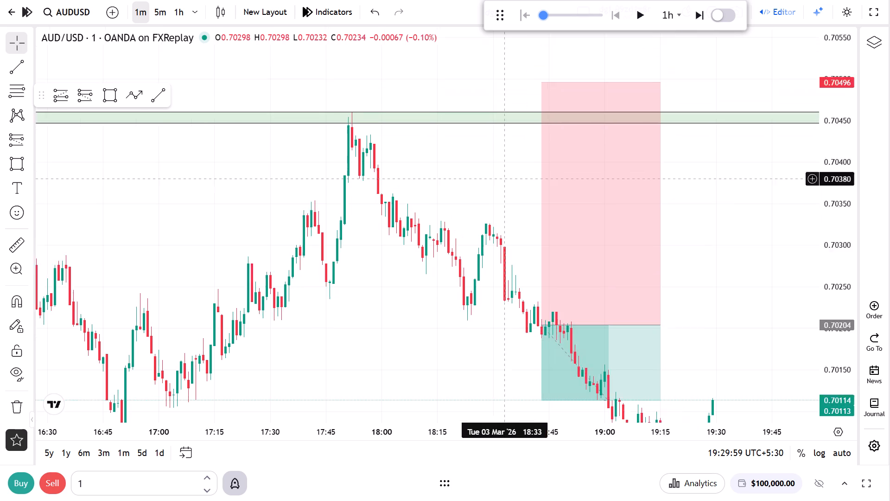
pyautogui.moveTo(496, 203); pyautogui.dragTo(496, 200)
pyautogui.moveTo(535, 103); pyautogui.dragTo(539, 92)
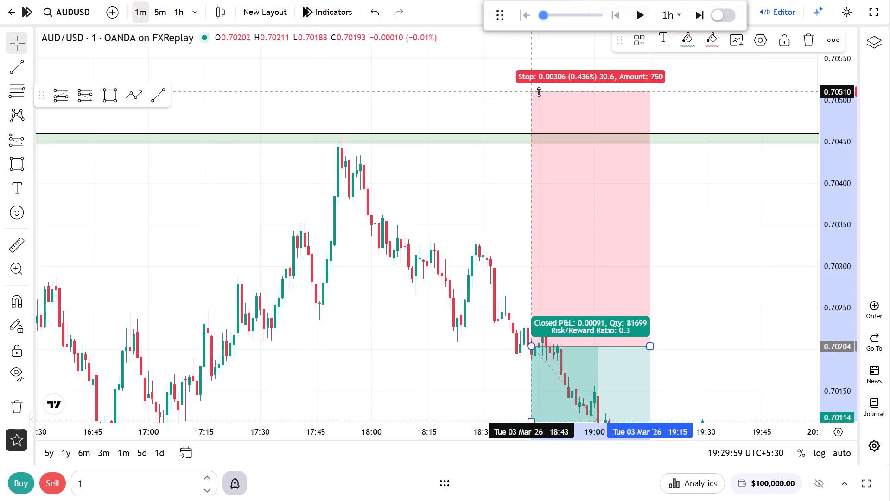
pyautogui.moveTo(539, 92); pyautogui.dragTo(540, 96)
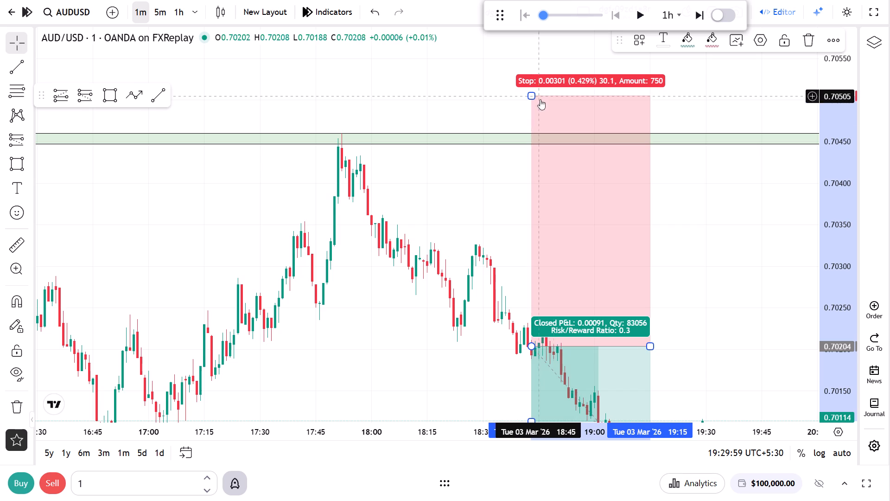
# Lower the short position's target to about 0.69751 for a risk/reward ratio of 1.5.
pyautogui.moveTo(719, 255); pyautogui.dragTo(675, 69)
pyautogui.scroll(-5, 750, 231)
pyautogui.moveTo(826, 122); pyautogui.dragTo(825, 174)
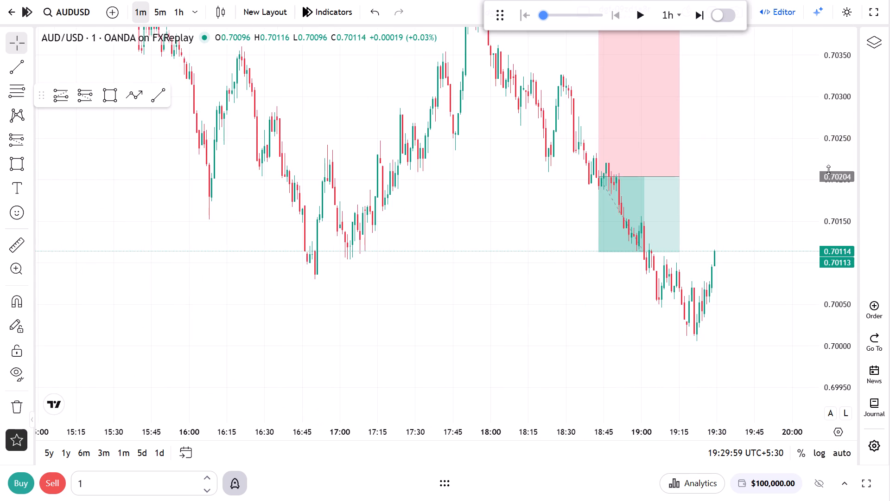
pyautogui.moveTo(780, 161); pyautogui.dragTo(761, 261)
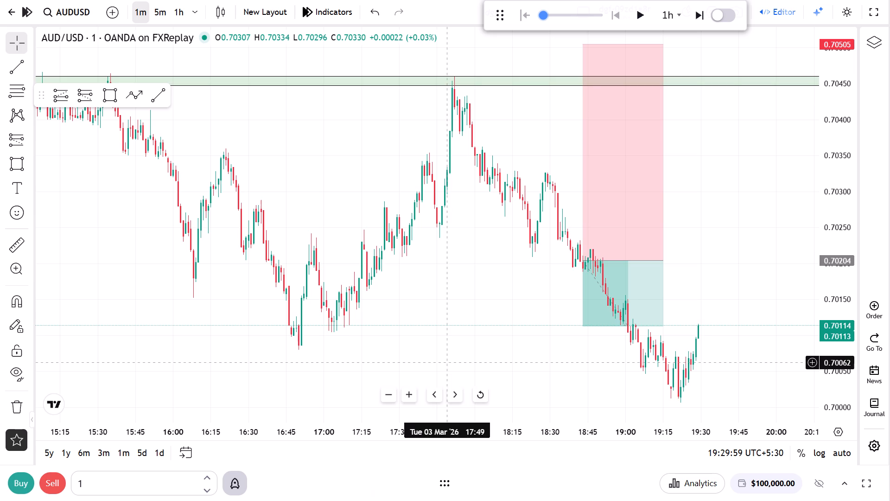
pyautogui.moveTo(632, 373); pyautogui.dragTo(626, 245)
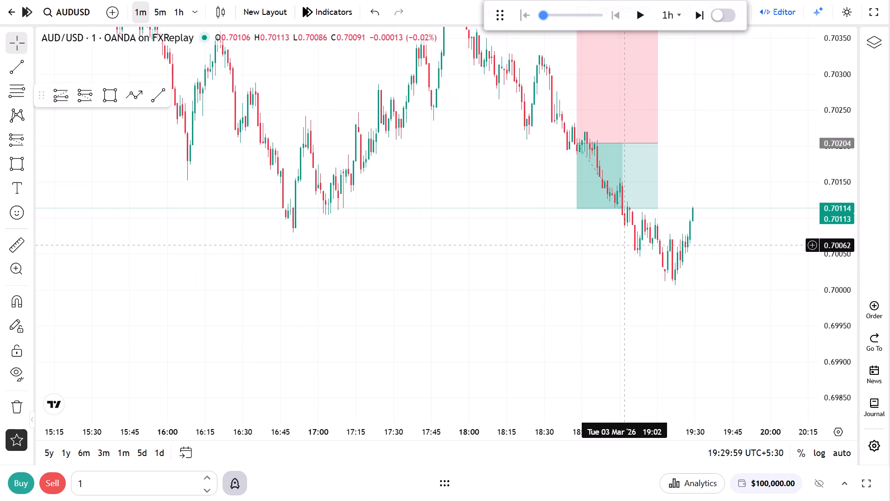
pyautogui.moveTo(577, 211); pyautogui.dragTo(582, 398)
pyautogui.moveTo(844, 218); pyautogui.dragTo(815, 360)
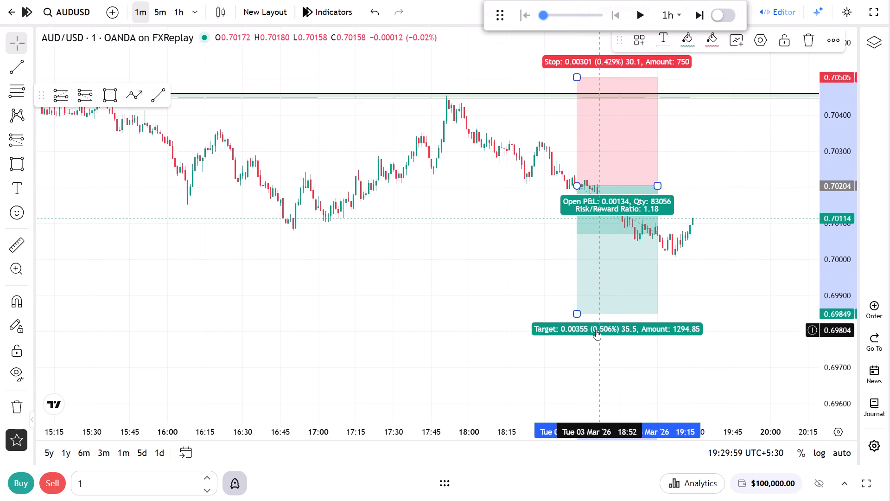
pyautogui.moveTo(578, 315); pyautogui.dragTo(583, 333)
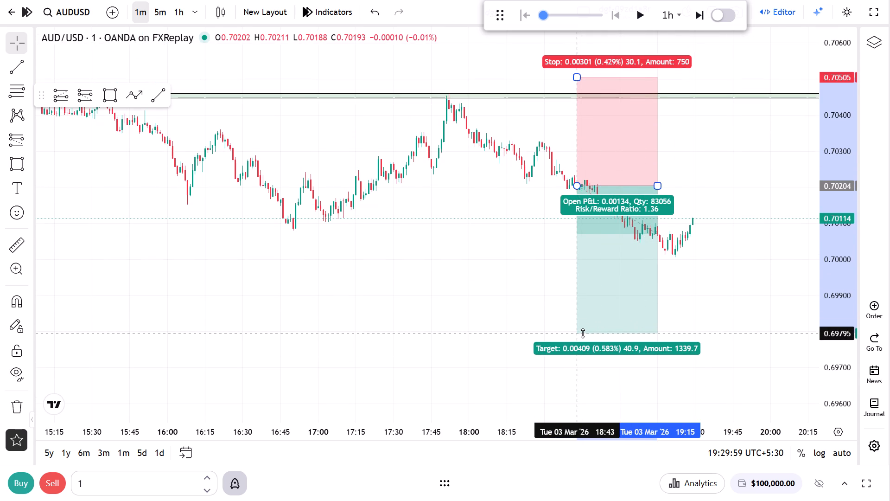
pyautogui.moveTo(583, 333); pyautogui.dragTo(583, 349)
# Extend the short position's end time to about 19:55, past the latest candle.
pyautogui.moveTo(661, 187); pyautogui.dragTo(652, 188)
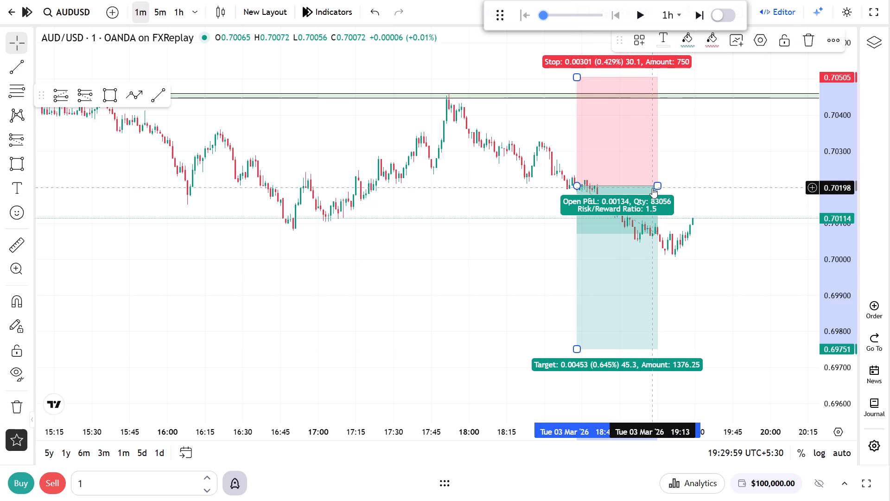
pyautogui.moveTo(652, 188); pyautogui.dragTo(757, 187)
# Examine the 1m candles between the thin green zone's touch and the short position's entry near 18:43.
pyautogui.moveTo(514, 240); pyautogui.dragTo(498, 288)
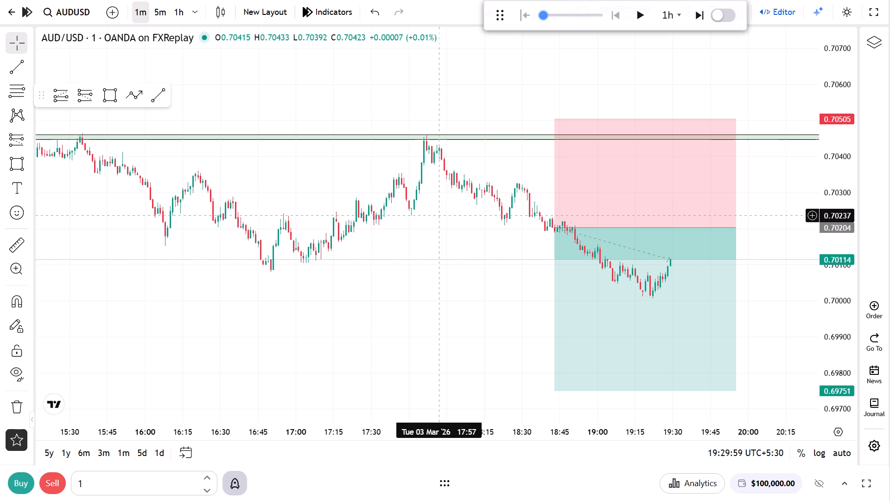
pyautogui.moveTo(845, 354); pyautogui.dragTo(871, 83)
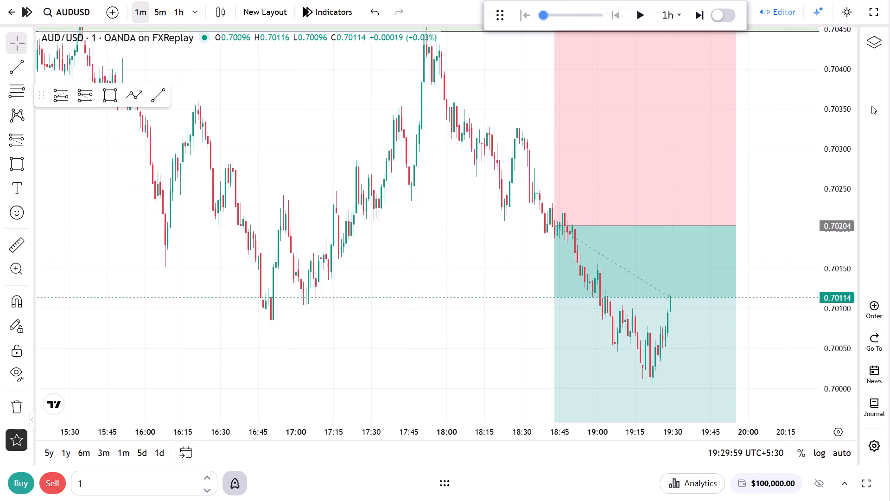
pyautogui.moveTo(480, 155); pyautogui.dragTo(537, 300)
pyautogui.scroll(6, 384, 353)
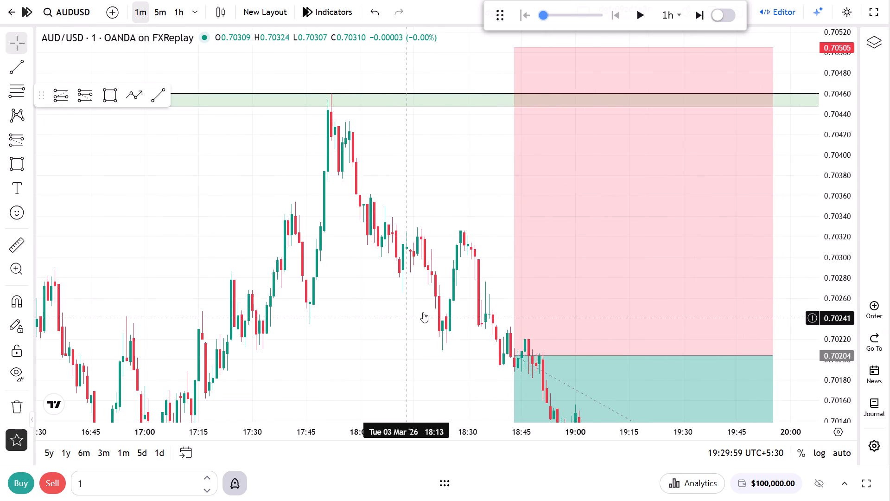
pyautogui.scroll(5, 350, 330)
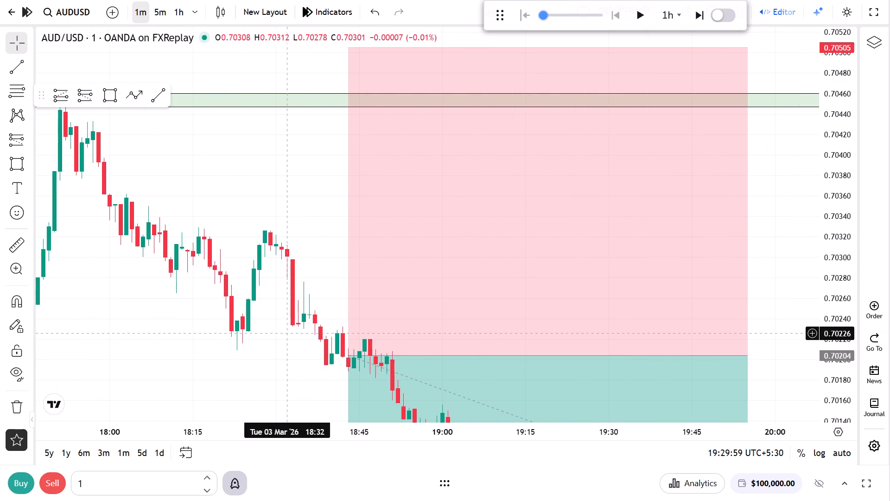
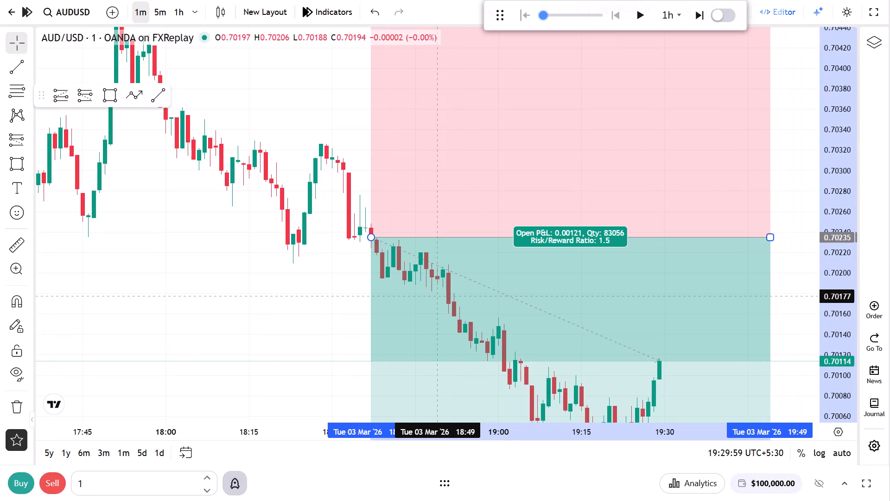
# Lower the short position's stop to about 0.70485, just above the thin green zone.
pyautogui.moveTo(838, 196); pyautogui.dragTo(838, 204)
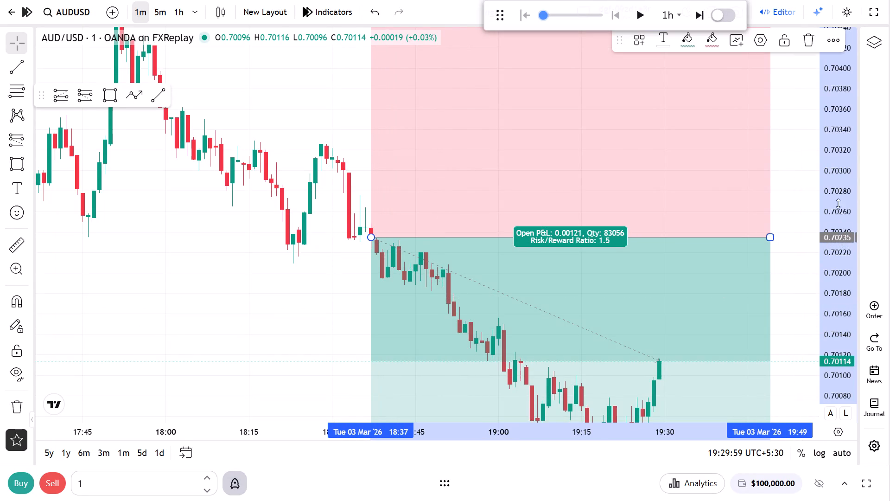
pyautogui.moveTo(838, 204); pyautogui.dragTo(819, 355)
pyautogui.scroll(-5, 365, 253)
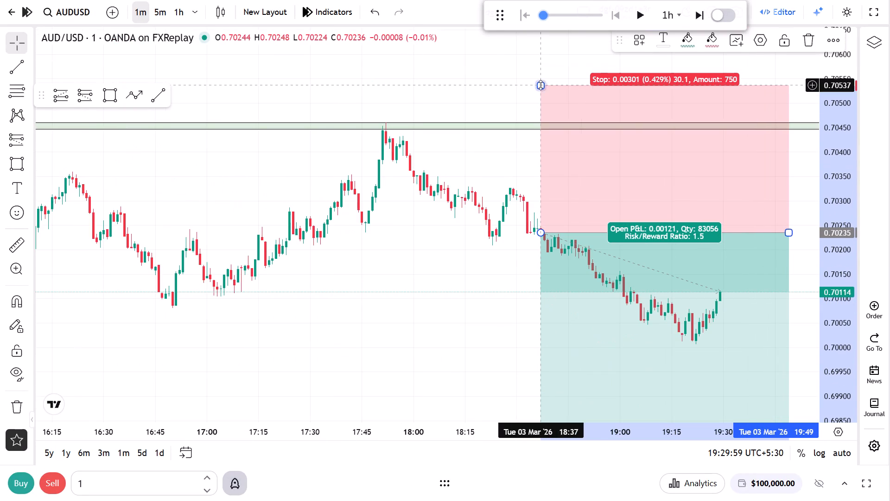
pyautogui.moveTo(540, 85); pyautogui.dragTo(540, 115)
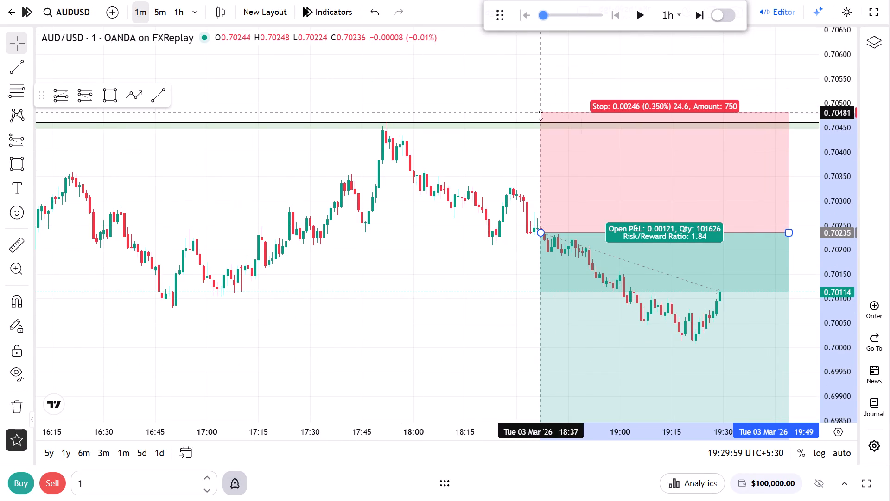
pyautogui.moveTo(540, 115); pyautogui.dragTo(539, 110)
# Raise the short position's target to about 0.69859.
pyautogui.moveTo(453, 257); pyautogui.dragTo(368, 217)
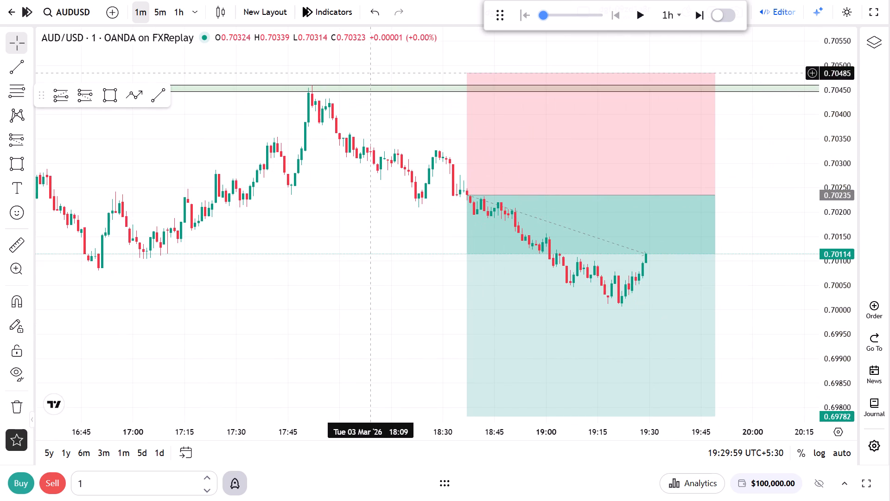
pyautogui.moveTo(387, 164); pyautogui.dragTo(197, 87)
pyautogui.scroll(-6, 258, 141)
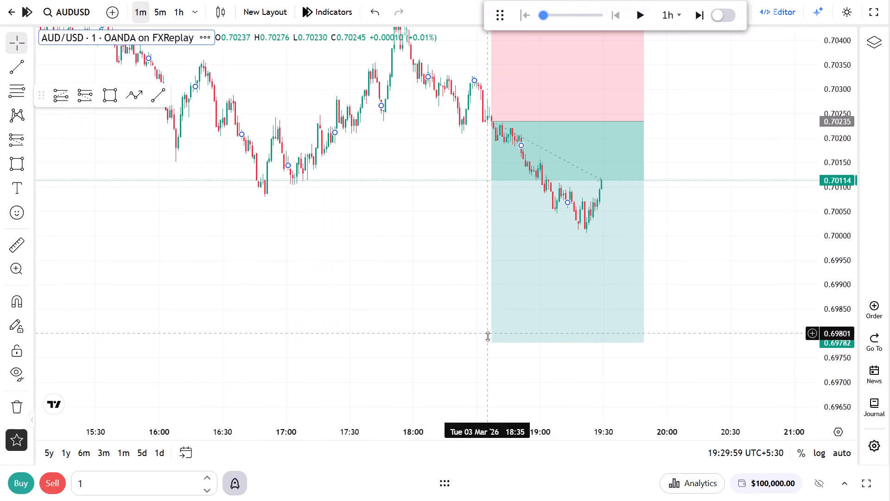
pyautogui.moveTo(493, 341); pyautogui.dragTo(496, 308)
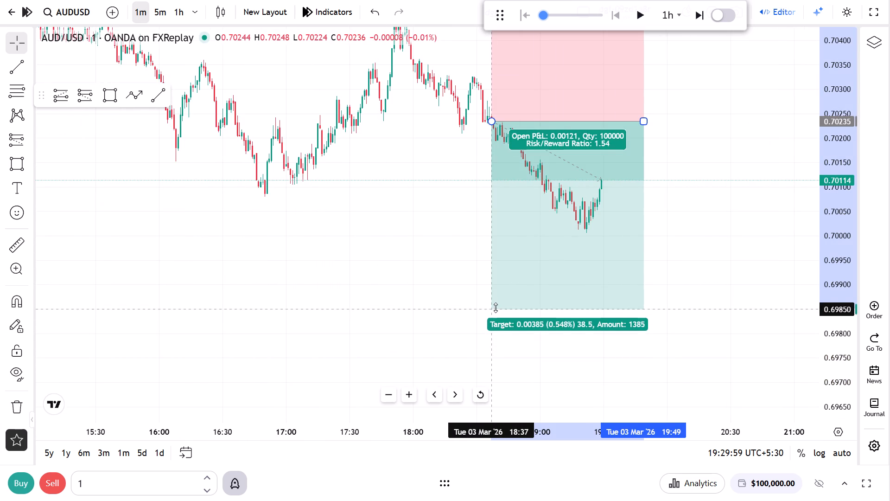
pyautogui.moveTo(496, 308); pyautogui.dragTo(496, 304)
pyautogui.click(682, 219)
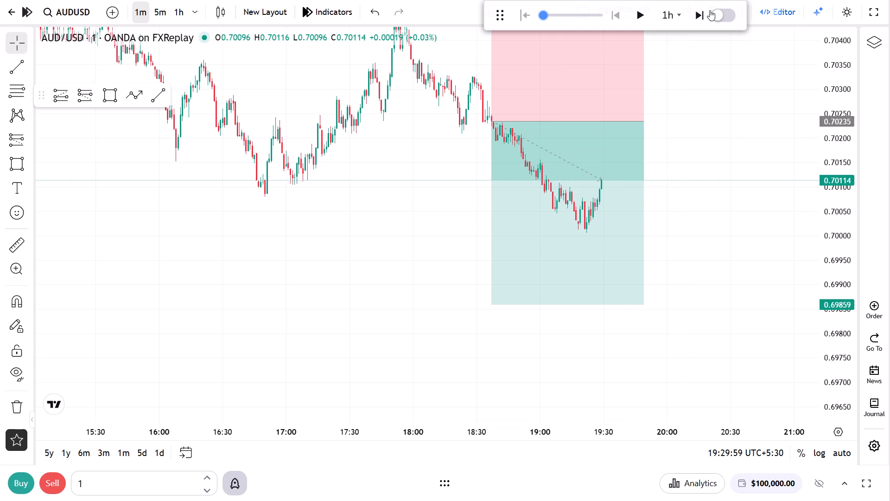
# Advance the replay by one 1h step to 20:29:59.
pyautogui.click(704, 8)
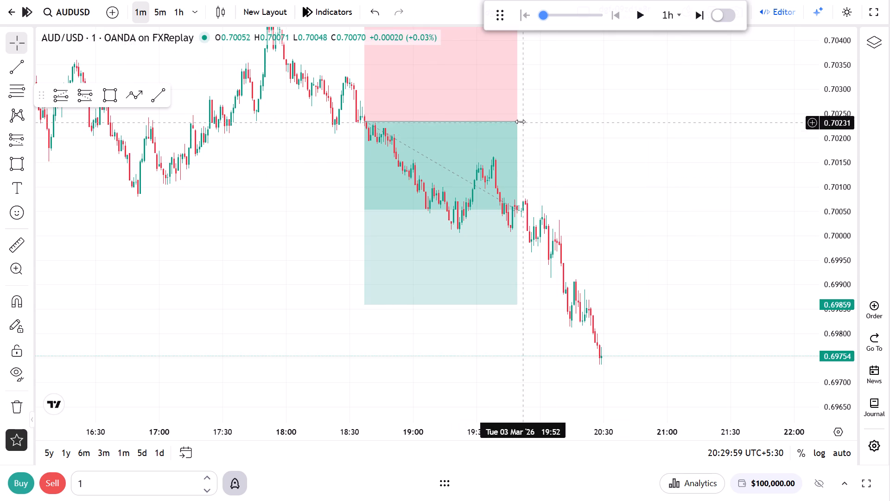
# Extend the short position's end time to about 20:14 on 3 March.
pyautogui.moveTo(520, 122); pyautogui.dragTo(569, 125)
pyautogui.click(612, 141)
# Switch to the 1h chart and play the replay forward two candles, pausing at 22:29:59 on 3 March.
pyautogui.click(171, 17)
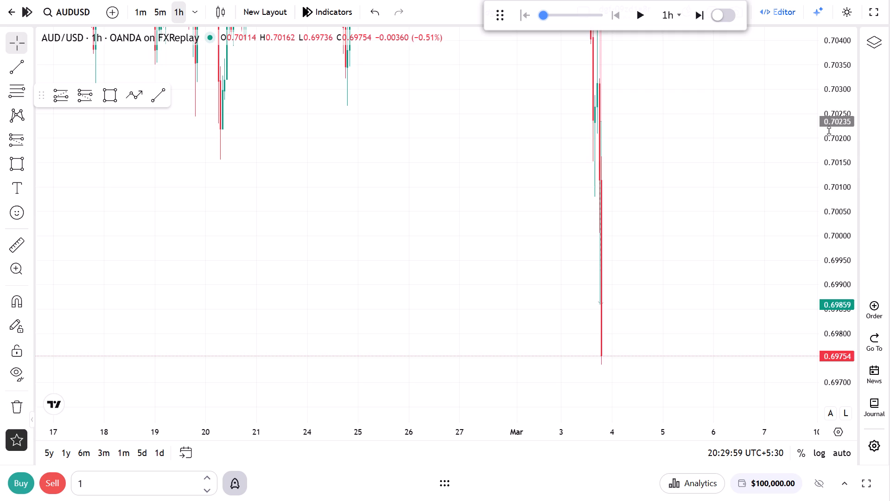
pyautogui.moveTo(830, 129); pyautogui.dragTo(816, 293)
pyautogui.moveTo(666, 171); pyautogui.dragTo(683, 254)
pyautogui.scroll(6, 671, 257)
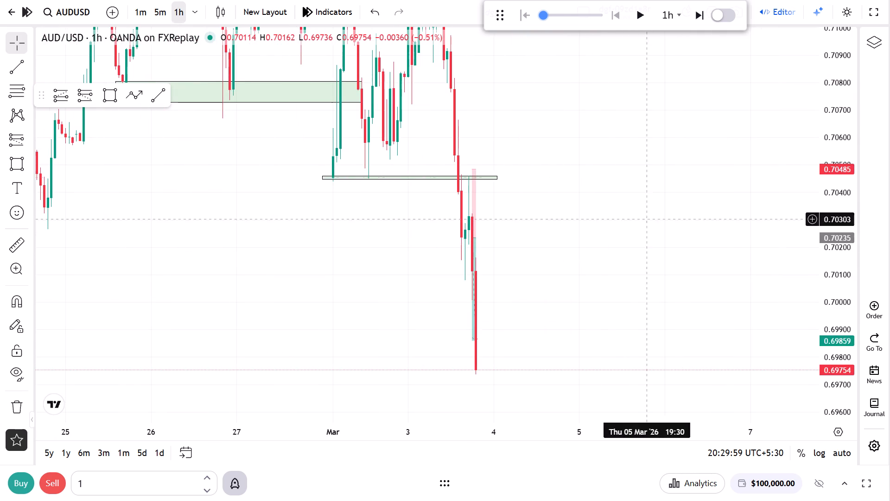
pyautogui.click(640, 16)
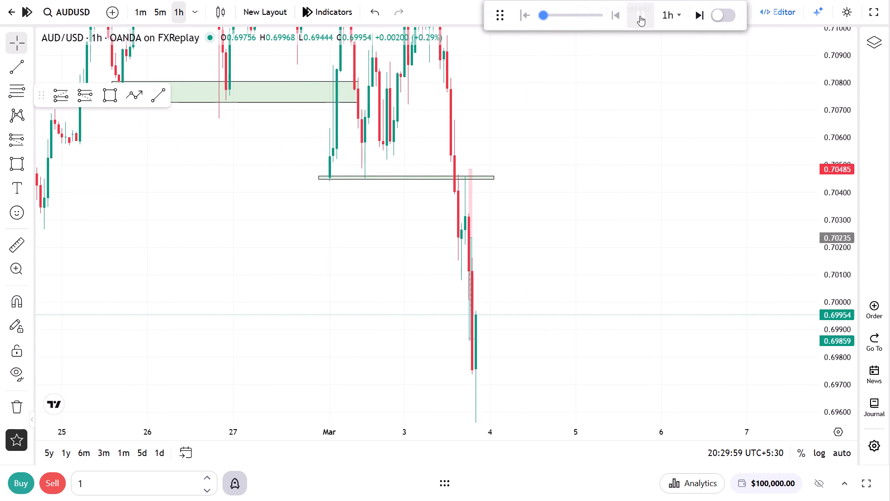
pyautogui.click(640, 16)
# Draw a rectangle zone between about 0.70082 and 0.70233, from 15:30 on 3 March to about 01:30 on 4 March.
pyautogui.moveTo(511, 271); pyautogui.dragTo(534, 231)
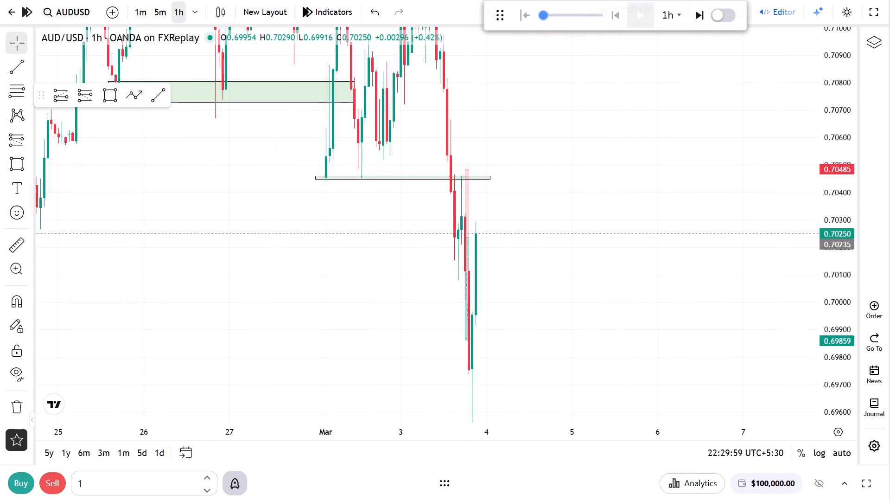
pyautogui.moveTo(534, 231); pyautogui.dragTo(746, 298)
pyautogui.scroll(6, 714, 298)
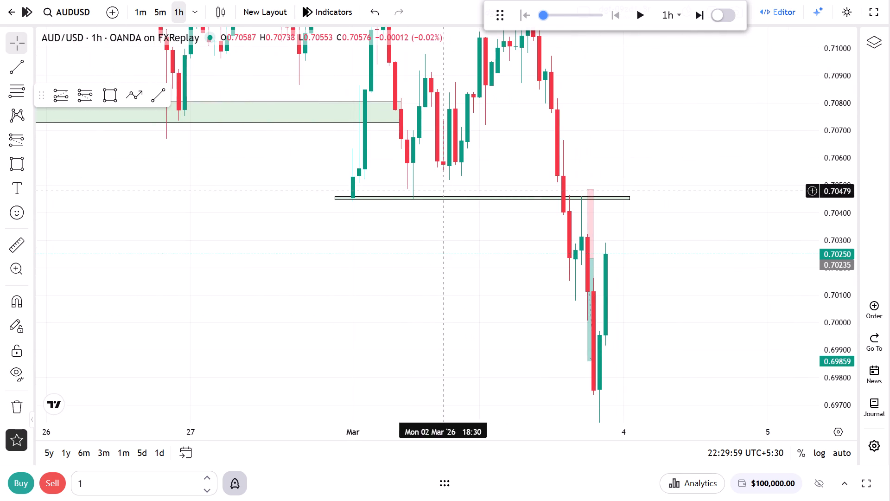
pyautogui.click(112, 95)
pyautogui.scroll(5, 547, 334)
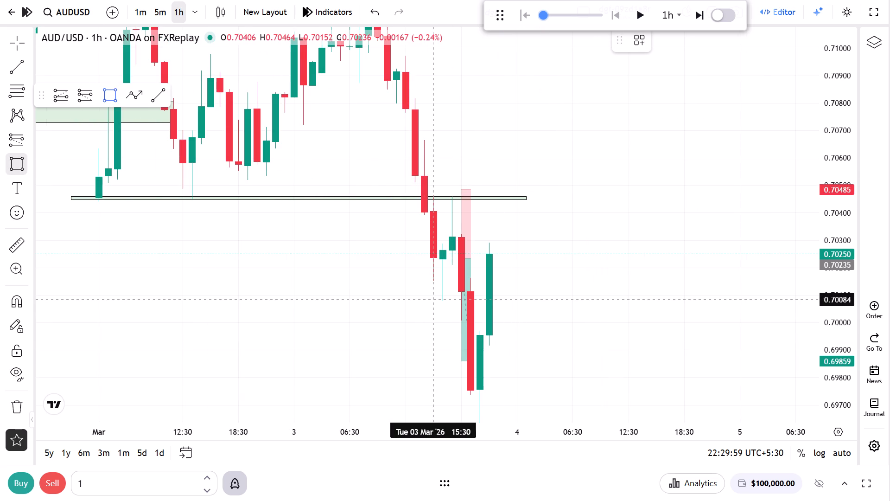
pyautogui.click(431, 300)
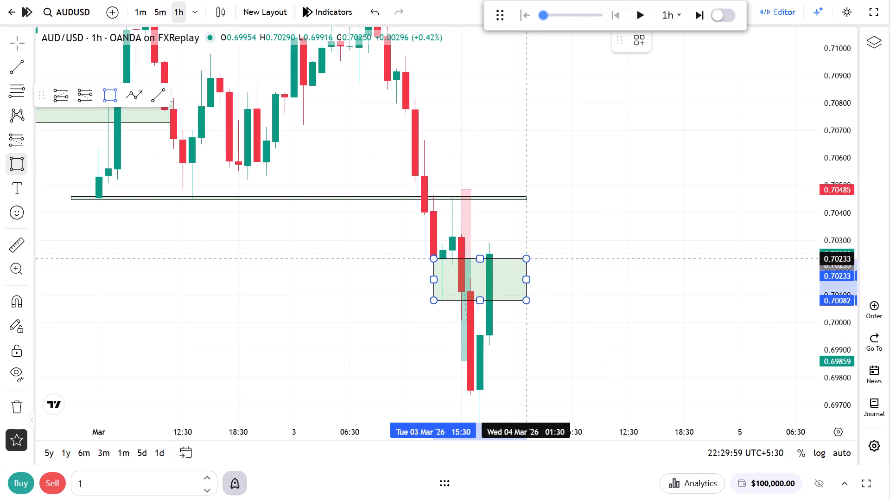
pyautogui.click(529, 259)
pyautogui.click(520, 317)
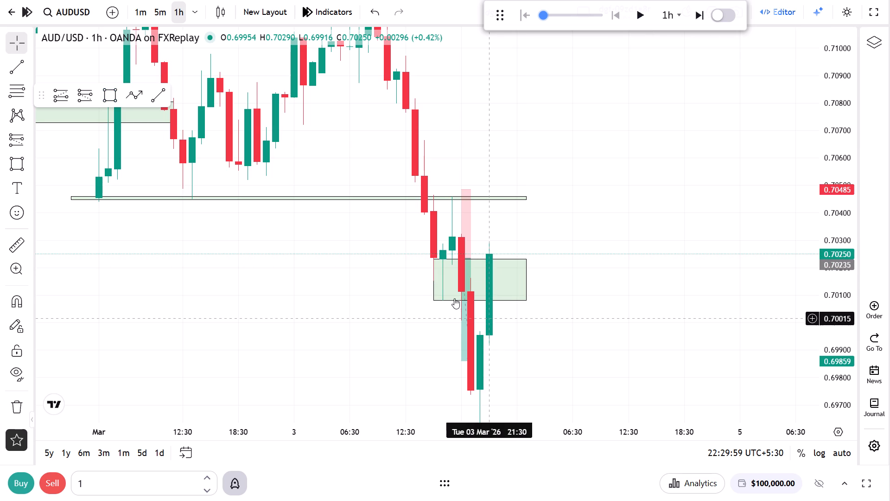
# On the 1m chart, check the candles around the new green zone and advance the replay one hour to 23:29:59.
pyautogui.click(135, 15)
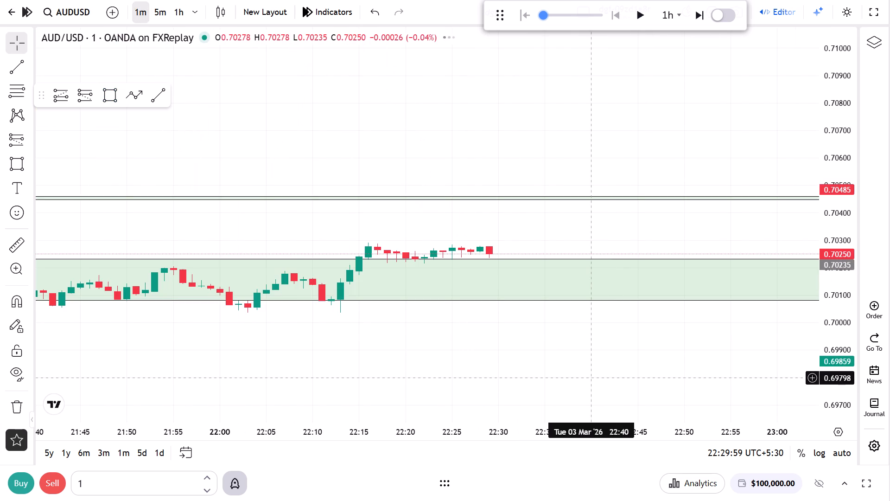
pyautogui.moveTo(481, 378); pyautogui.dragTo(598, 347)
pyautogui.scroll(-13, 609, 346)
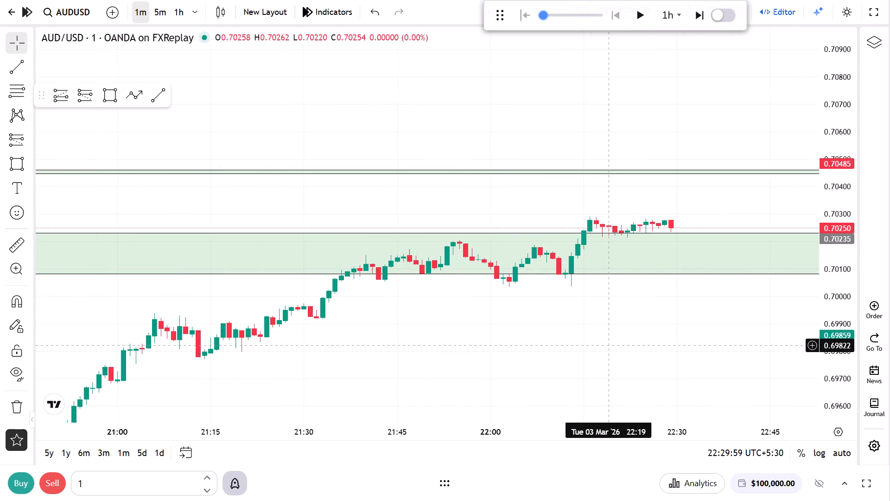
pyautogui.scroll(-2, 610, 346)
pyautogui.moveTo(823, 362); pyautogui.dragTo(852, 237)
pyautogui.scroll(4, 606, 348)
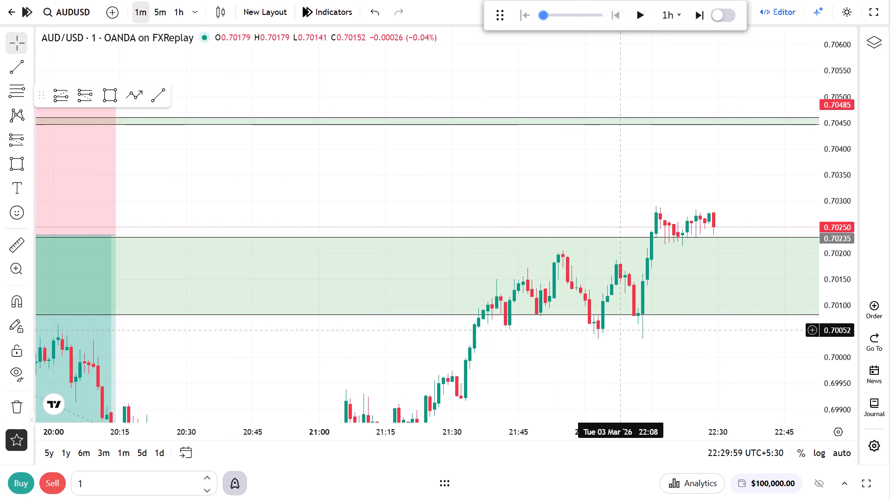
pyautogui.moveTo(680, 210); pyautogui.dragTo(653, 184)
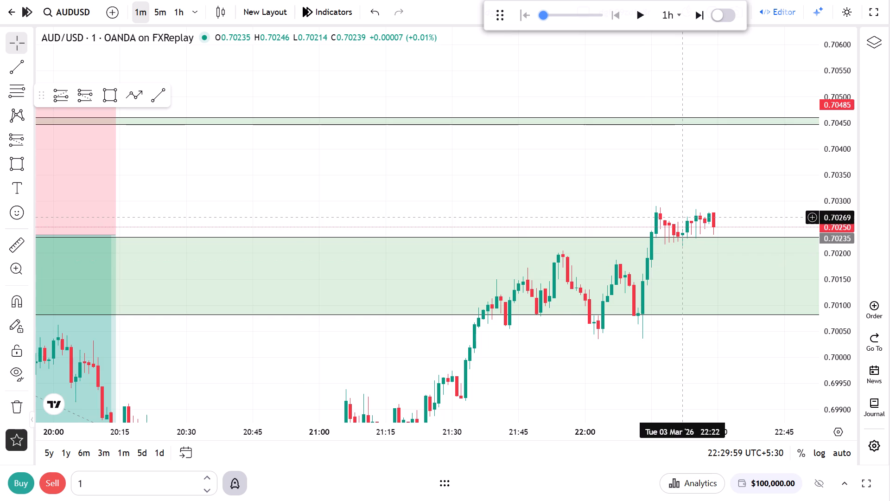
pyautogui.click(699, 20)
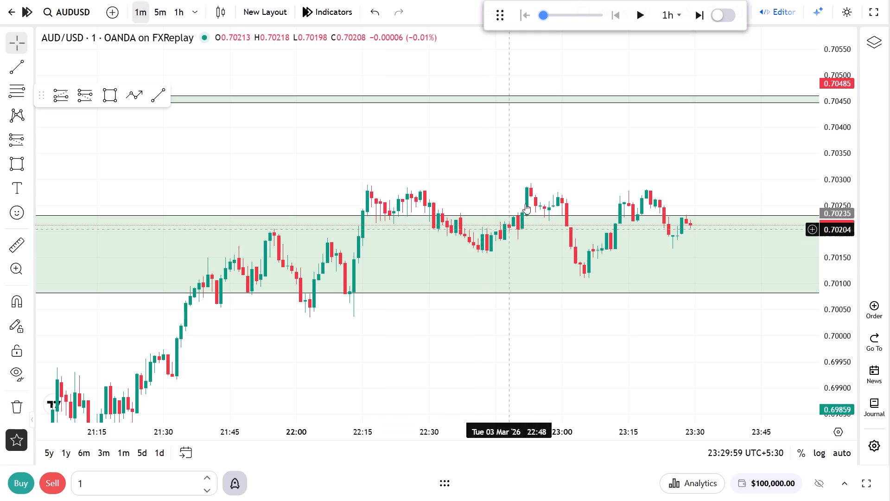
# Examine the latest 1m candles around the green zone's upper edge, from about 22:05 to 23:29.
pyautogui.moveTo(842, 395); pyautogui.dragTo(845, 196)
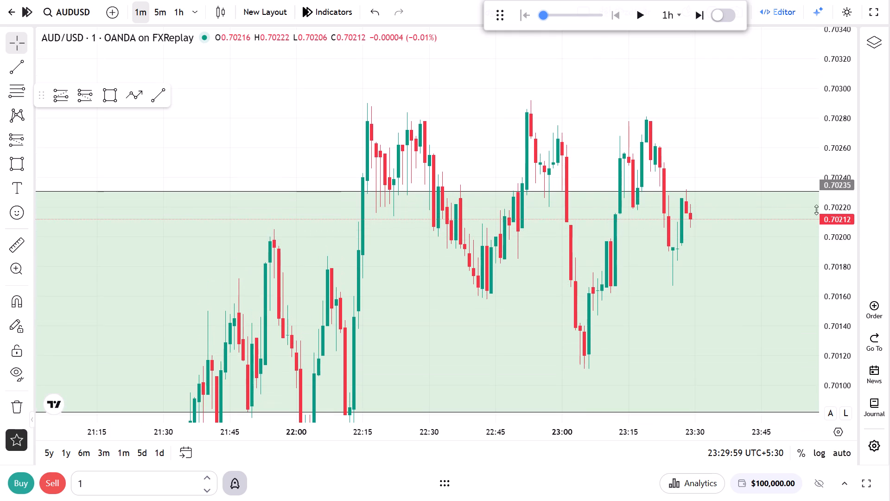
pyautogui.scroll(5, 594, 285)
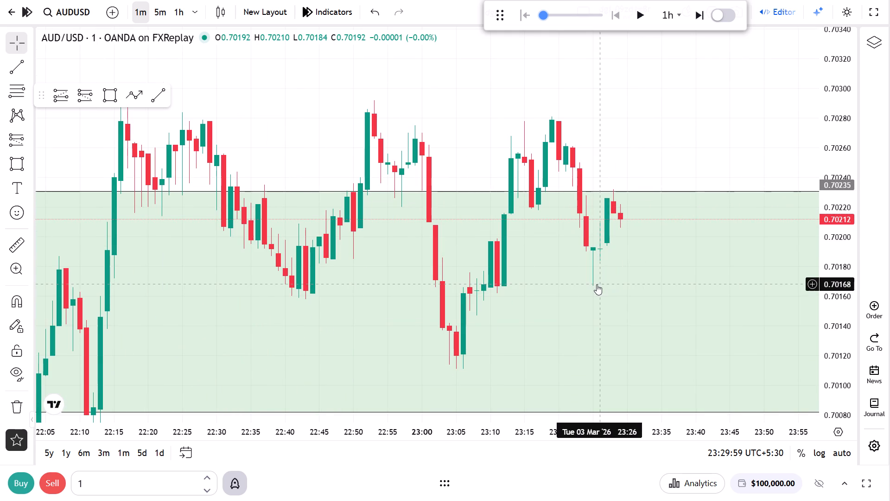
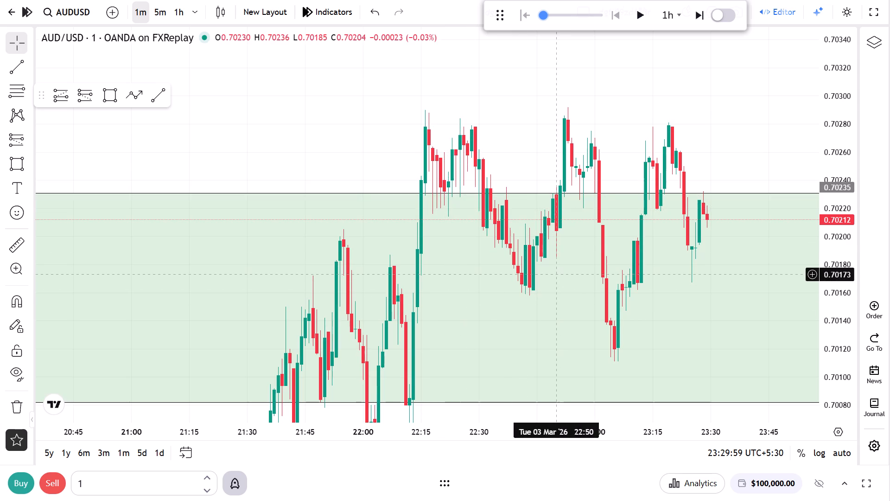
# Advance the 1m replay one hour to 00:29:59 on 4 March and check the candles around the upper green zone.
pyautogui.click(695, 9)
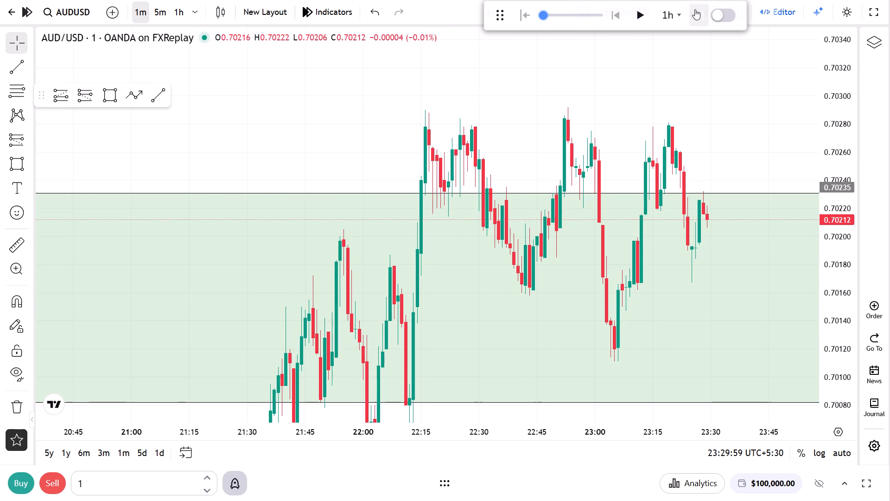
pyautogui.moveTo(428, 97); pyautogui.dragTo(446, 260)
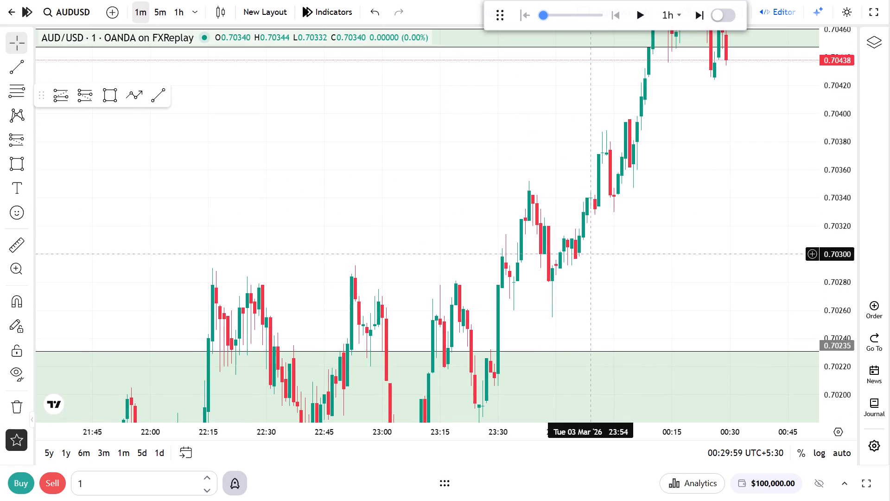
pyautogui.scroll(4, 539, 292)
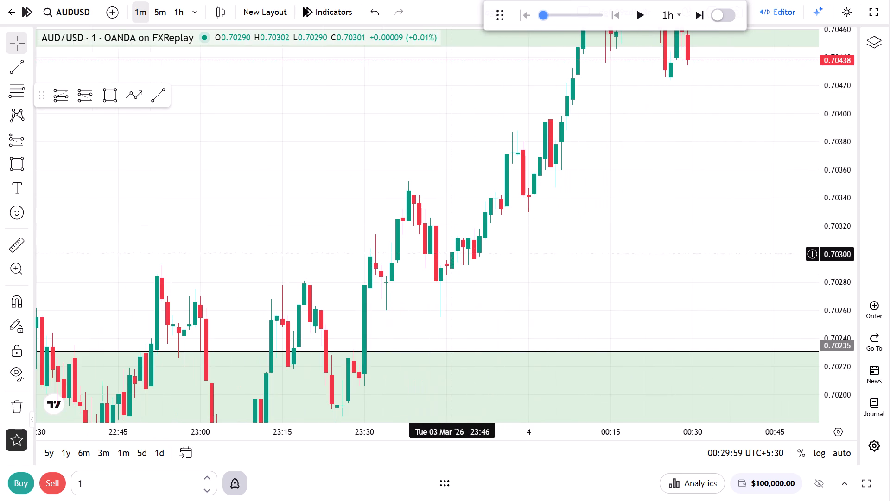
pyautogui.moveTo(478, 181); pyautogui.dragTo(455, 306)
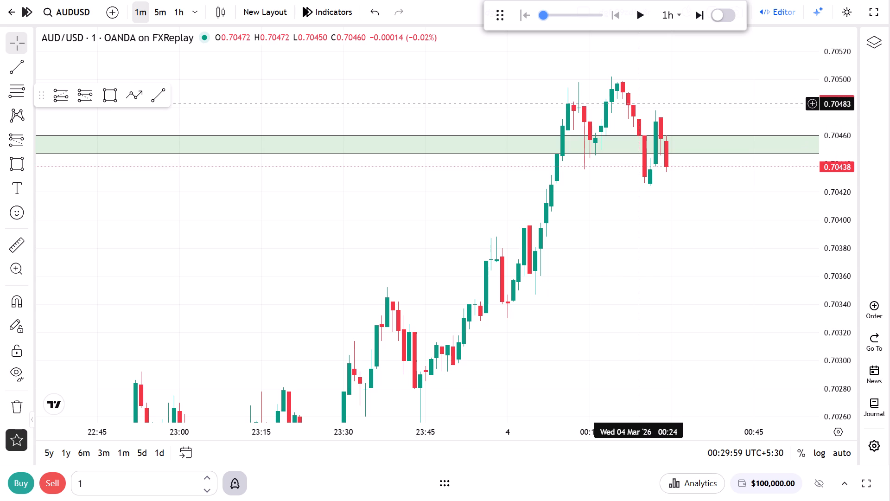
# Switch to the 1h chart and advance the replay candle by candle to 12:29:59 on 4 March.
pyautogui.click(178, 11)
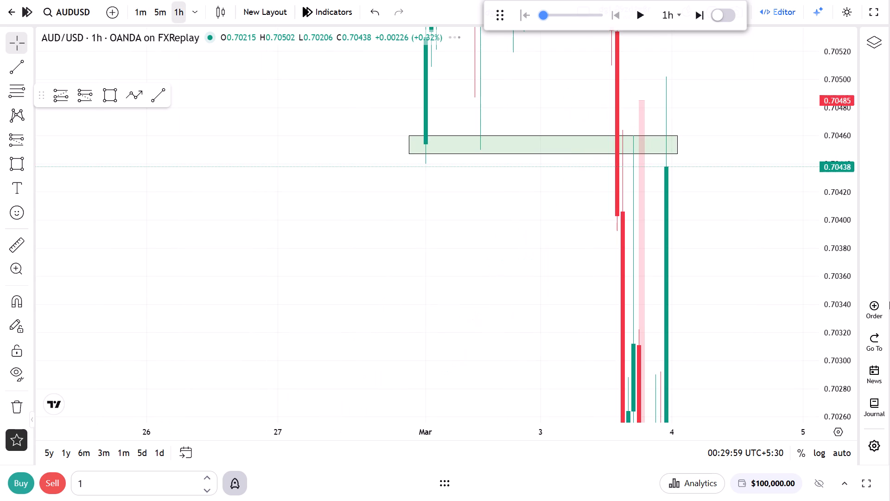
pyautogui.moveTo(842, 164); pyautogui.dragTo(828, 420)
pyautogui.moveTo(764, 311); pyautogui.dragTo(748, 277)
pyautogui.click(697, 19)
pyautogui.click(697, 19)
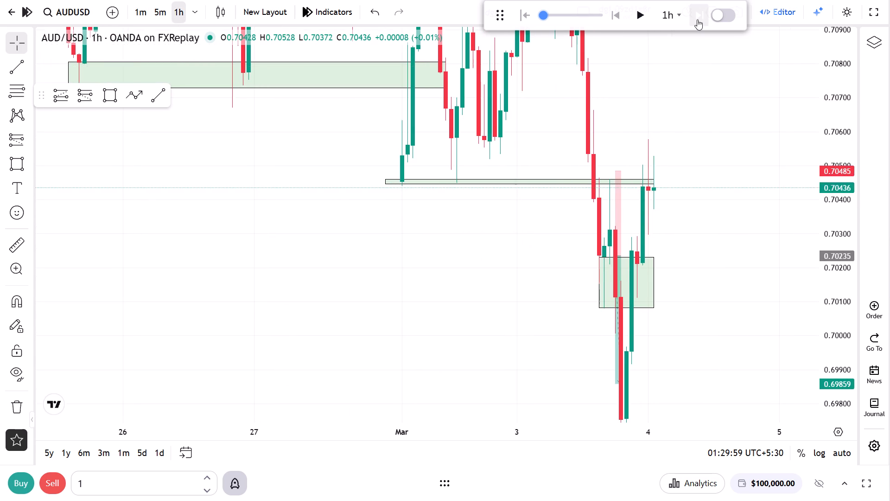
pyautogui.click(697, 19)
pyautogui.click(697, 19)
pyautogui.click(697, 19)
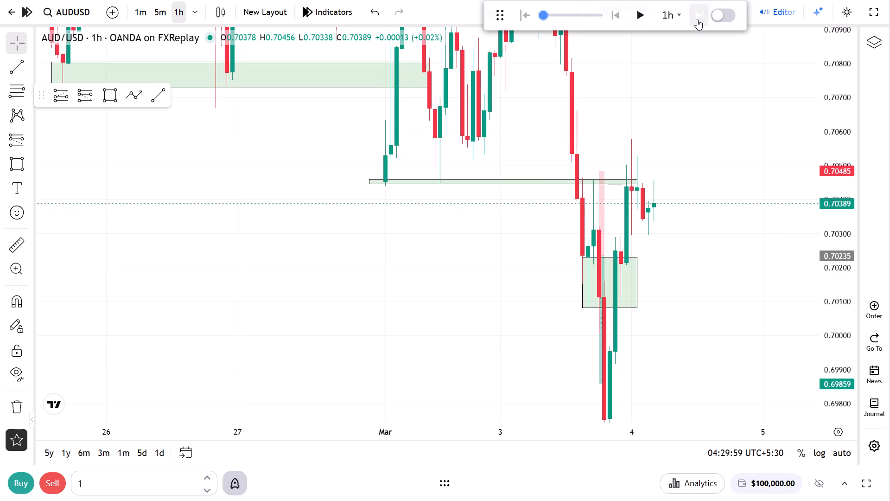
pyautogui.click(697, 19)
pyautogui.click(697, 19)
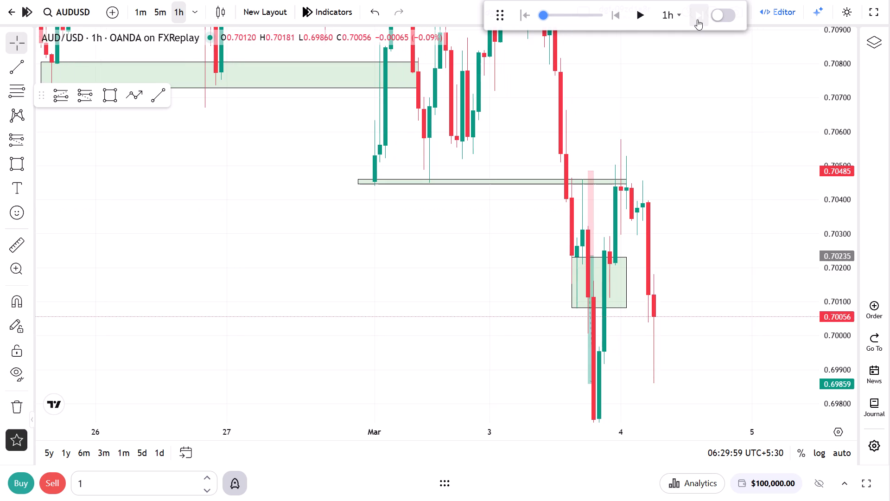
pyautogui.tripleClick(697, 19)
pyautogui.doubleClick(697, 19)
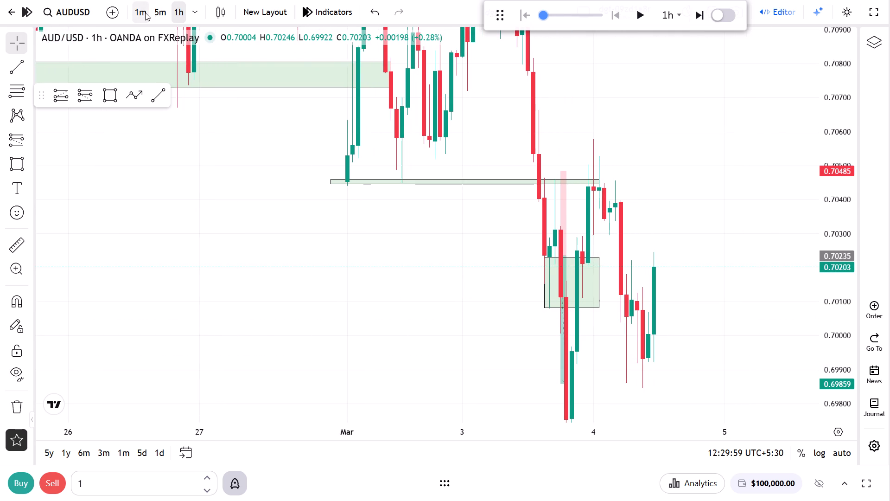
# Examine the 1m price action around both green zones from the evening of 3 March through the morning of 4 March.
pyautogui.click(145, 13)
pyautogui.scroll(-14, 569, 353)
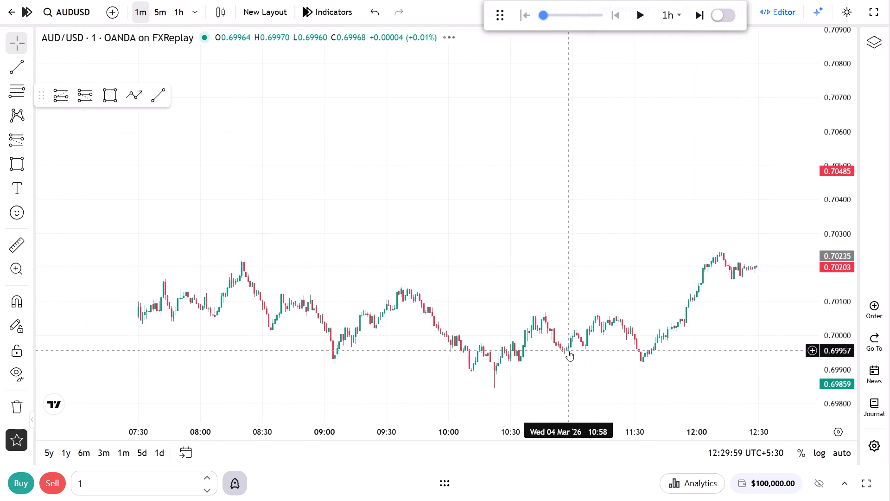
pyautogui.scroll(-10, 568, 351)
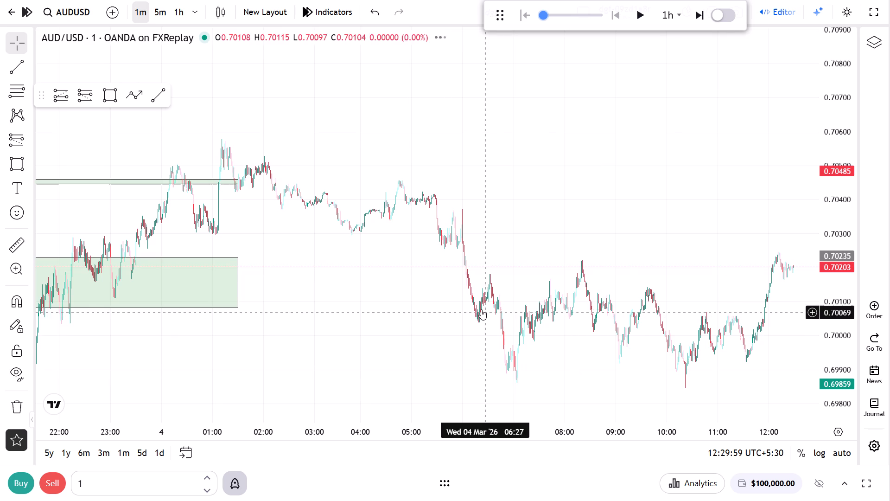
pyautogui.moveTo(464, 300); pyautogui.dragTo(767, 304)
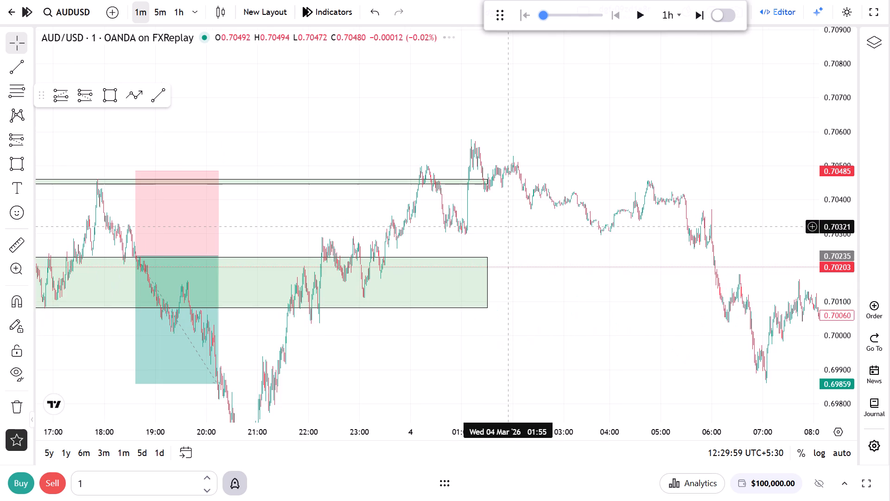
pyautogui.moveTo(649, 231); pyautogui.dragTo(730, 236)
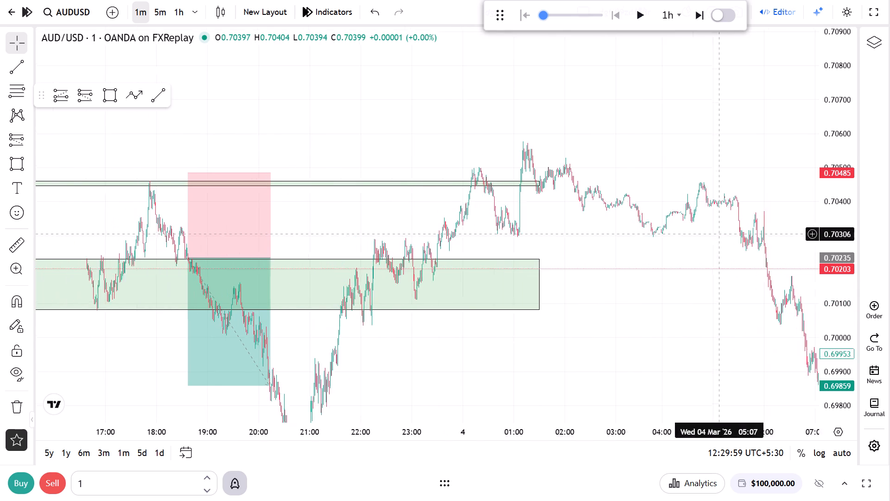
pyautogui.scroll(6, 681, 320)
pyautogui.moveTo(845, 337); pyautogui.dragTo(855, 184)
pyautogui.scroll(5, 464, 292)
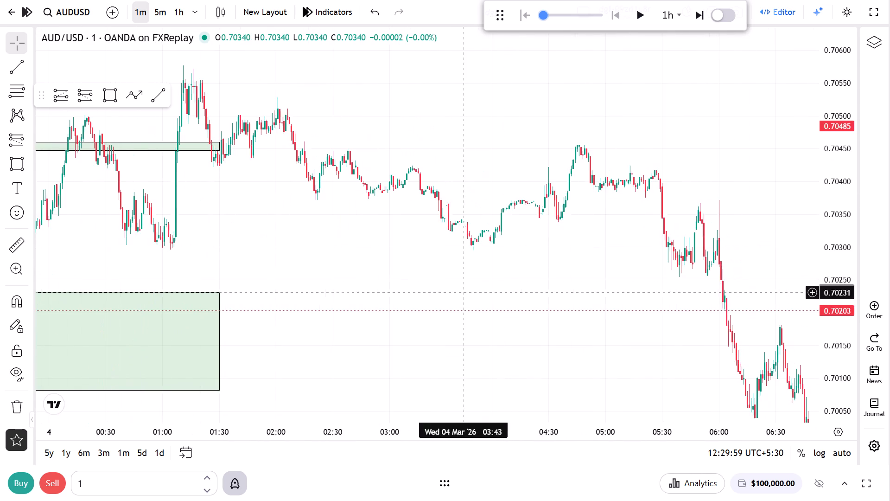
pyautogui.moveTo(333, 227); pyautogui.dragTo(652, 231)
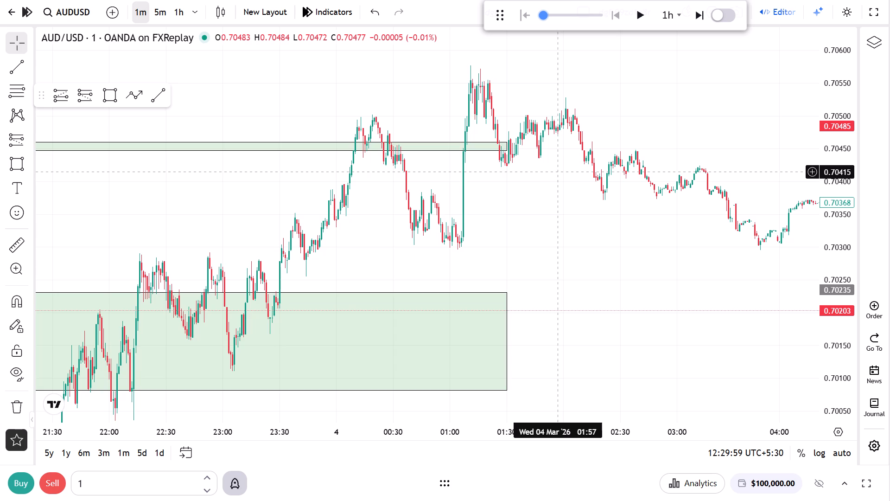
pyautogui.moveTo(569, 165); pyautogui.dragTo(312, 201)
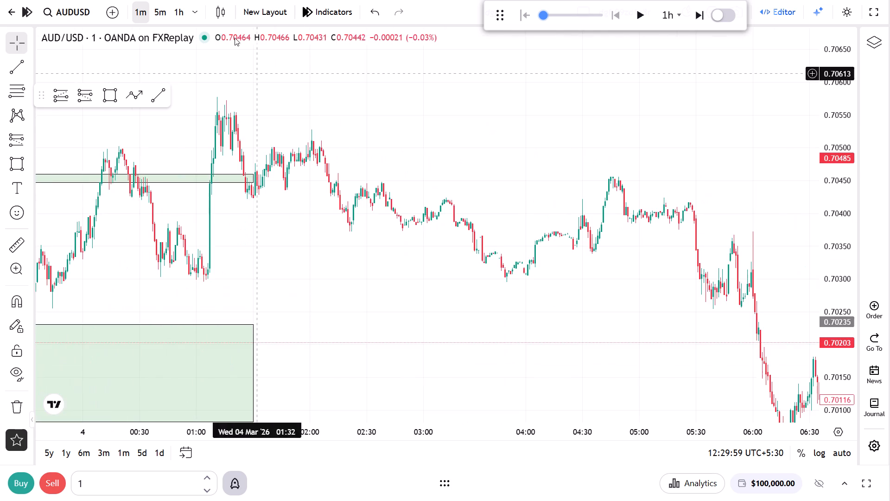
# Return to the 1h chart and advance the replay candle by candle to 10:29:59 on 5 March.
pyautogui.click(183, 11)
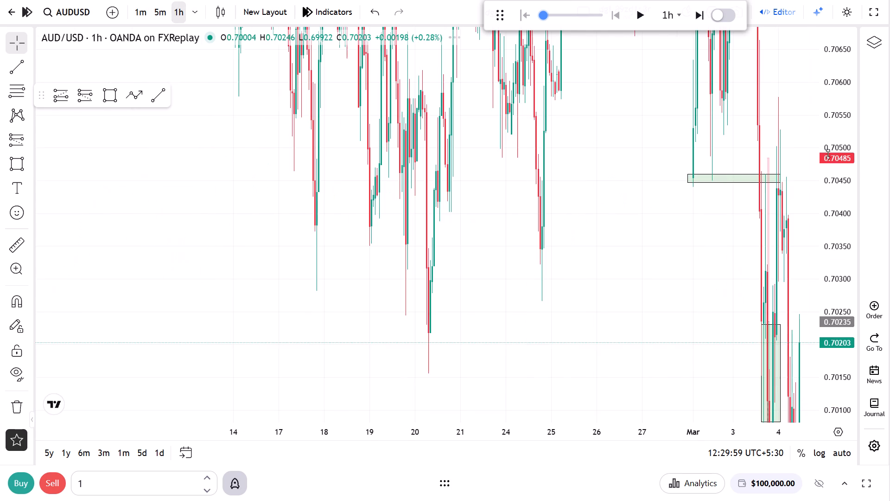
pyautogui.moveTo(827, 154); pyautogui.dragTo(814, 322)
pyautogui.moveTo(829, 236); pyautogui.dragTo(829, 269)
pyautogui.scroll(11, 621, 314)
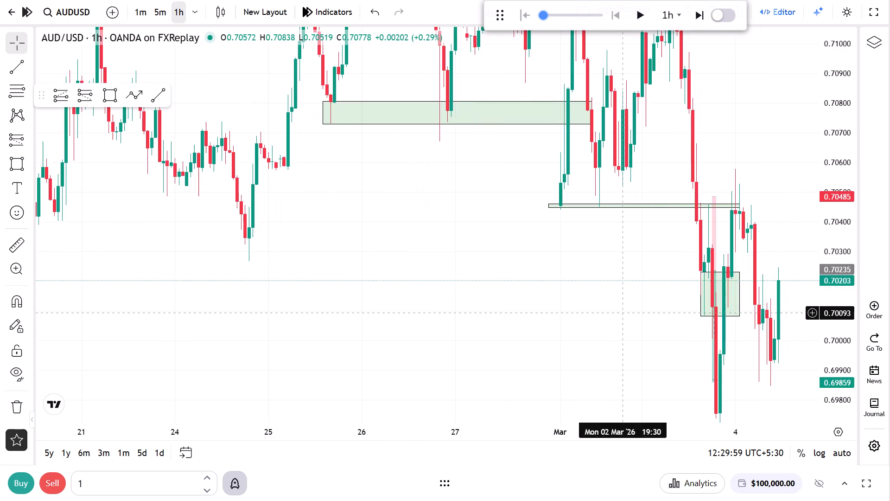
pyautogui.scroll(5, 622, 313)
pyautogui.moveTo(797, 271); pyautogui.dragTo(676, 249)
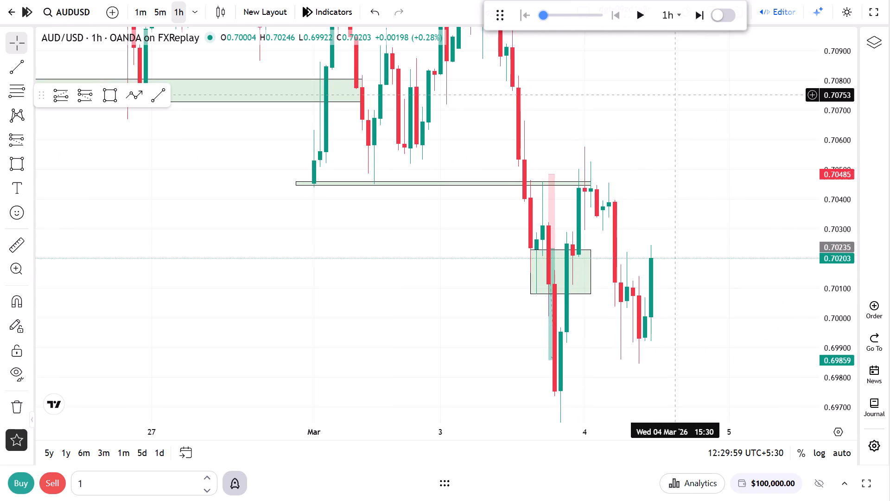
pyautogui.tripleClick(690, 19)
pyautogui.doubleClick(690, 19)
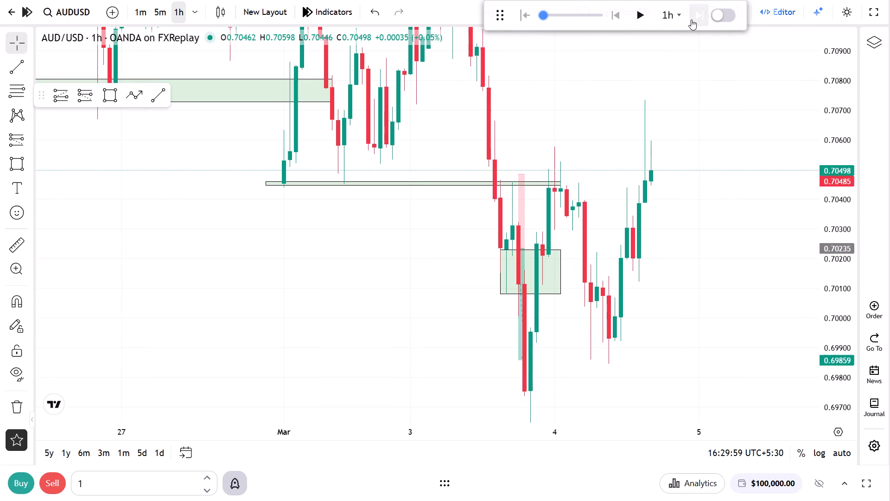
pyautogui.click(691, 19)
pyautogui.click(691, 19)
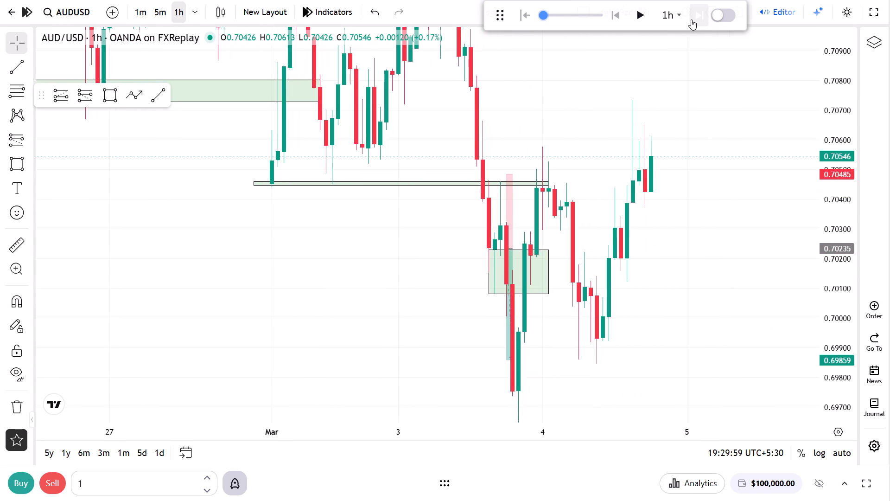
pyautogui.click(691, 19)
pyautogui.click(691, 19)
pyautogui.click(691, 19)
pyautogui.click(691, 19)
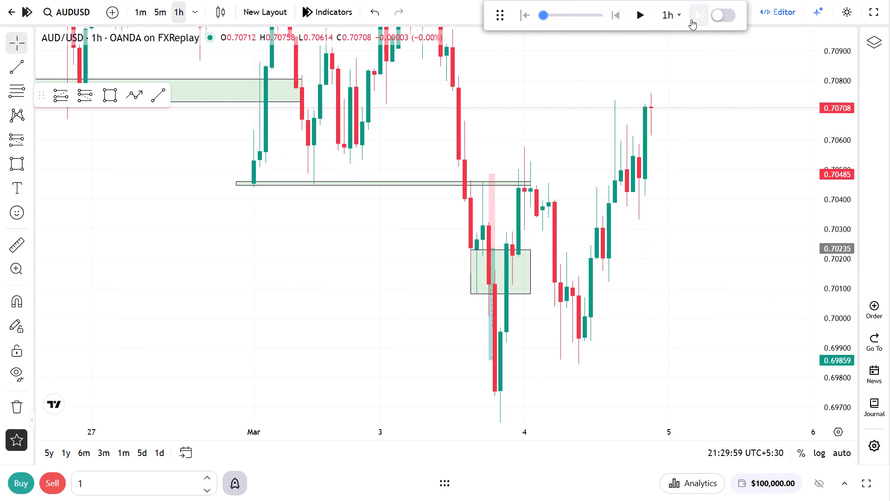
pyautogui.click(691, 19)
pyautogui.click(691, 19)
pyautogui.click(691, 19)
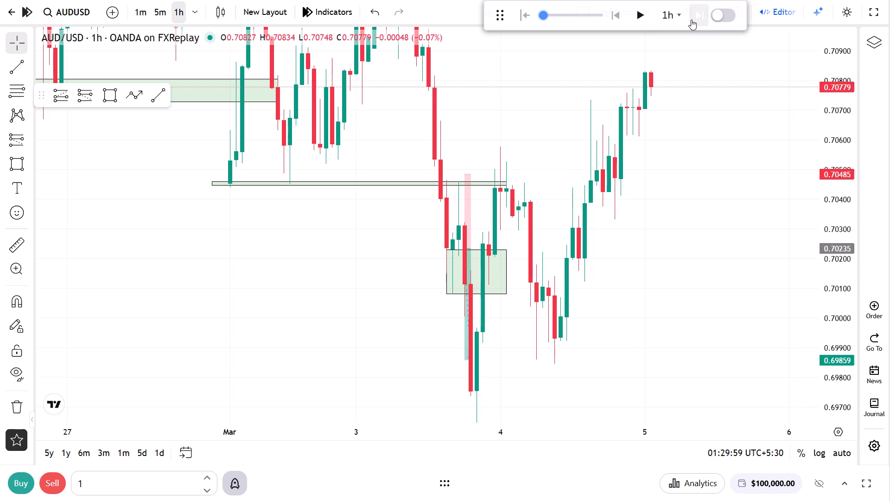
pyautogui.click(691, 19)
pyautogui.doubleClick(691, 19)
pyautogui.click(691, 19)
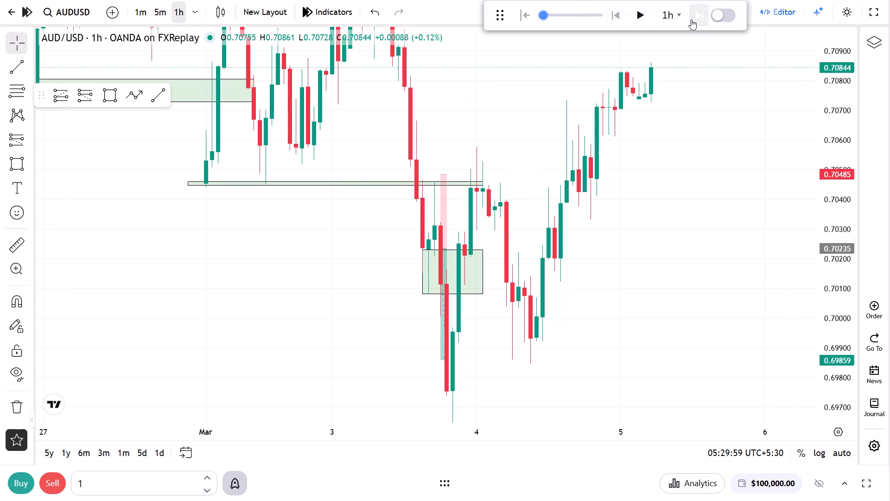
pyautogui.doubleClick(691, 19)
pyautogui.doubleClick(691, 19)
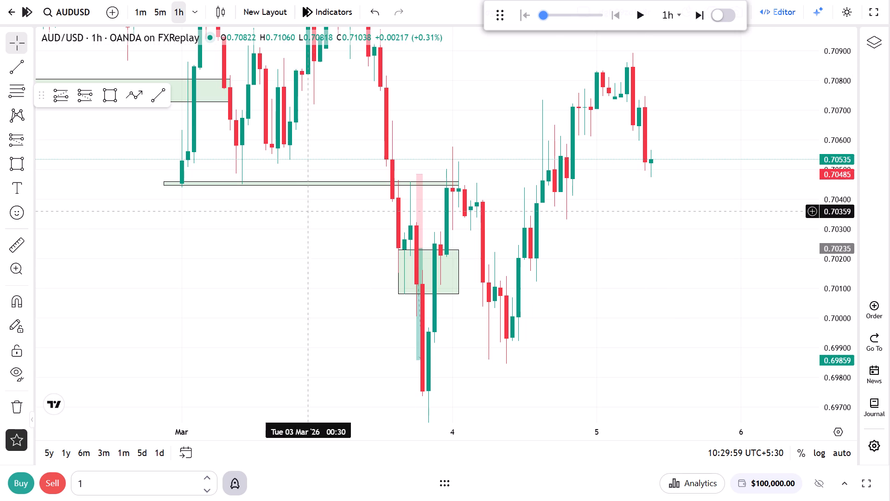
# Draw a rectangle zone between about 0.70312 and 0.70460, from 14:30 on 3 March to 15:30 on 5 March.
pyautogui.click(108, 96)
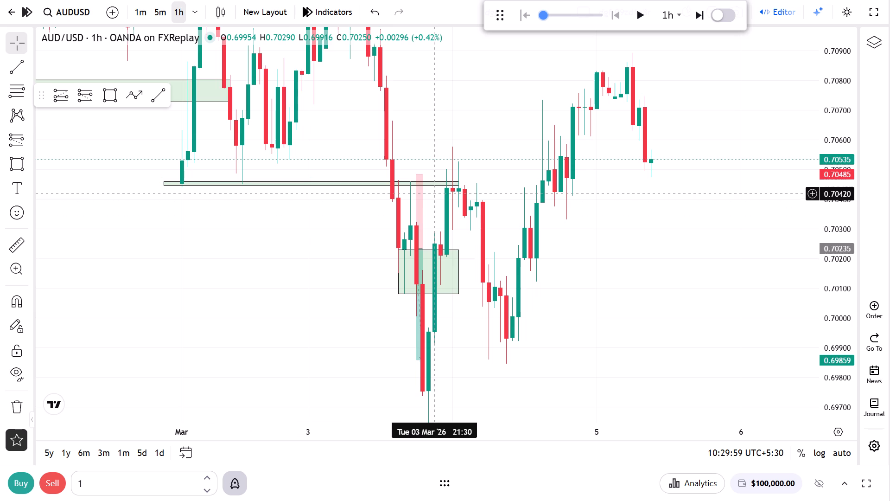
pyautogui.click(389, 225)
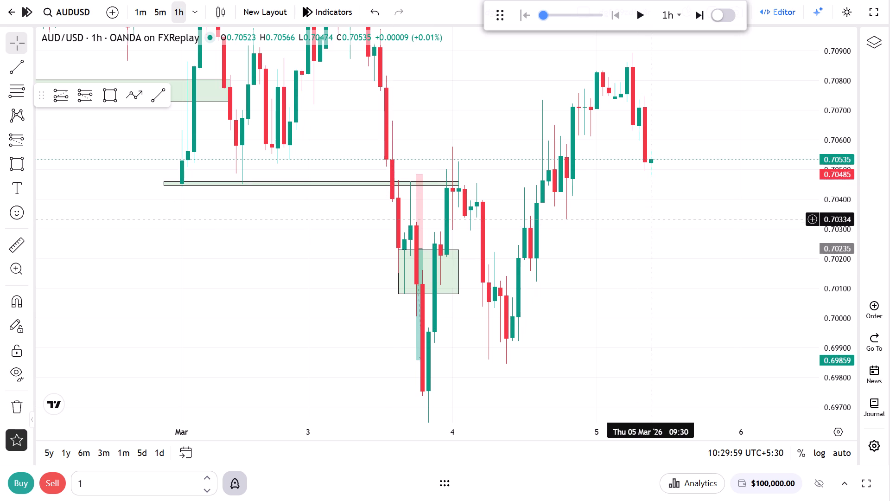
pyautogui.click(114, 97)
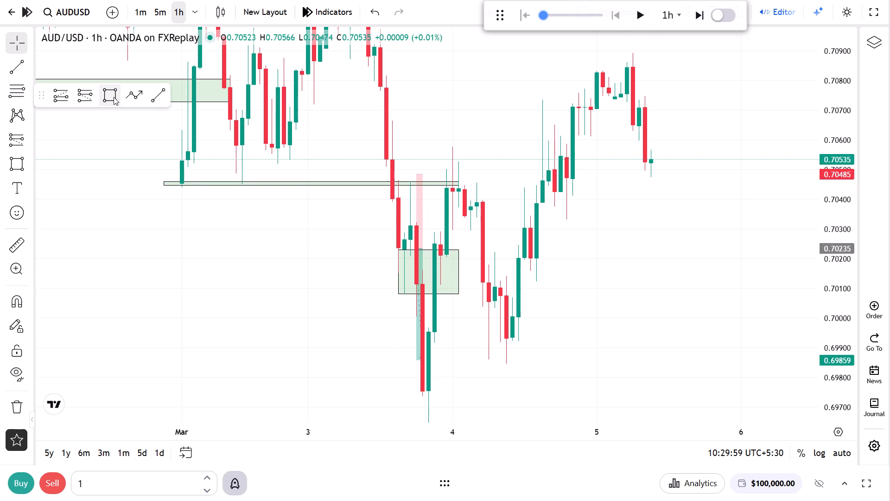
pyautogui.click(395, 225)
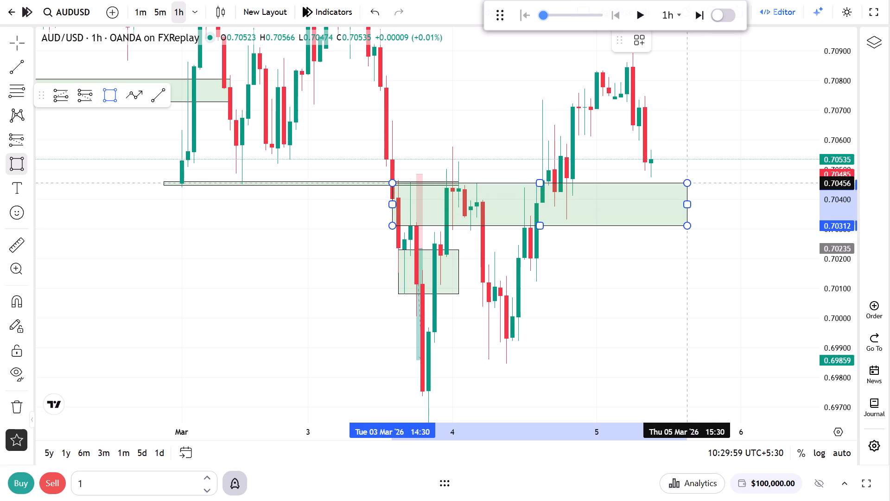
pyautogui.click(687, 181)
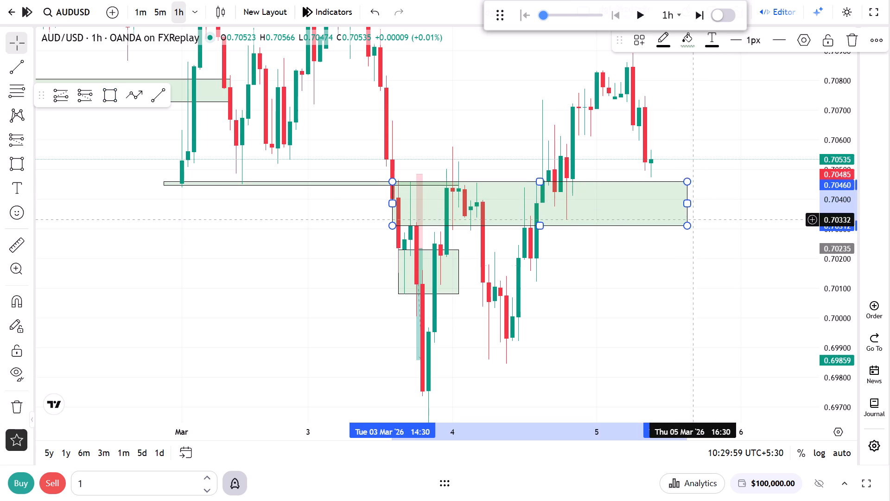
pyautogui.click(684, 269)
# Advance the 1h replay two candles to 12:29:59 on 5 March.
pyautogui.click(703, 23)
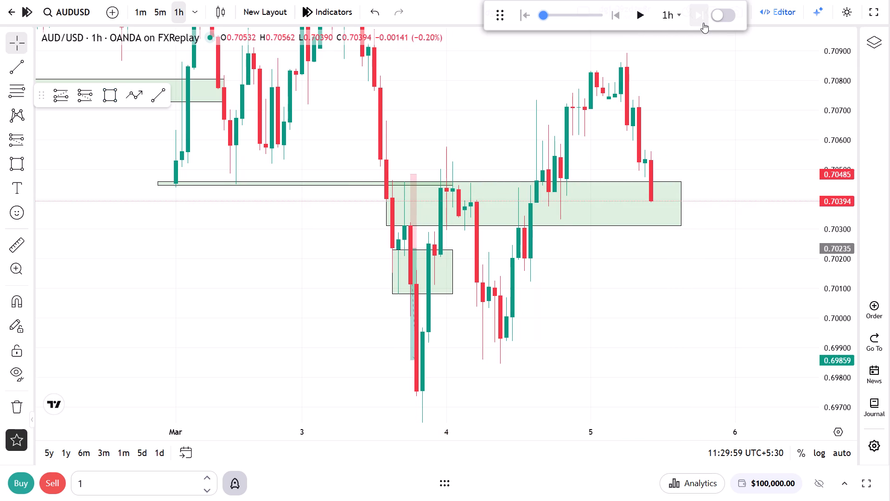
pyautogui.click(703, 23)
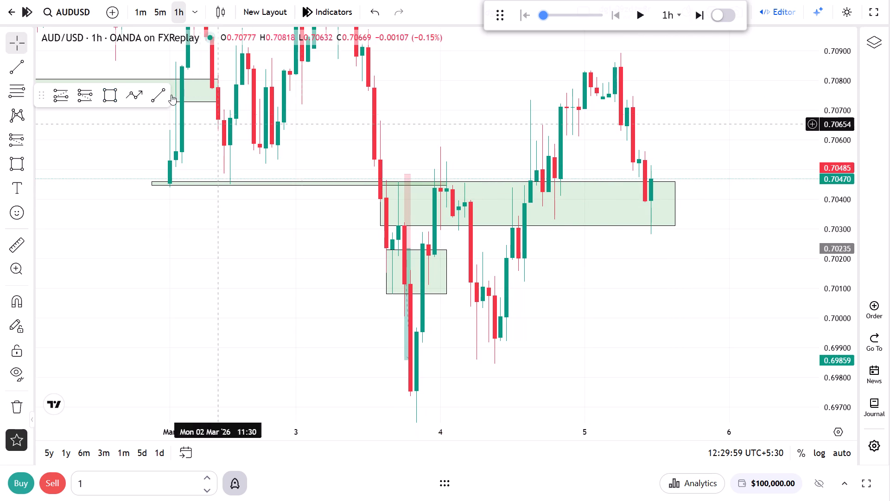
# Switch to the 1m chart and examine how the latest candles on 5 March behave inside the new green zone.
pyautogui.click(134, 3)
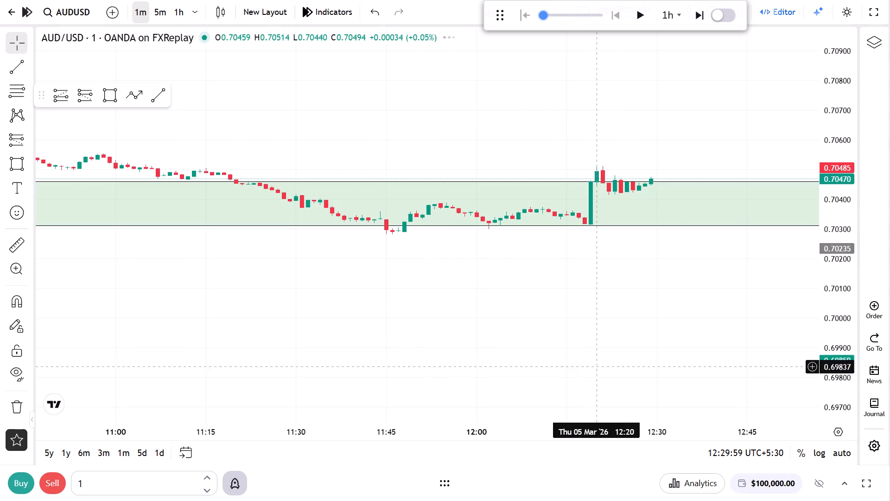
pyautogui.scroll(-10, 600, 382)
pyautogui.scroll(-5, 674, 356)
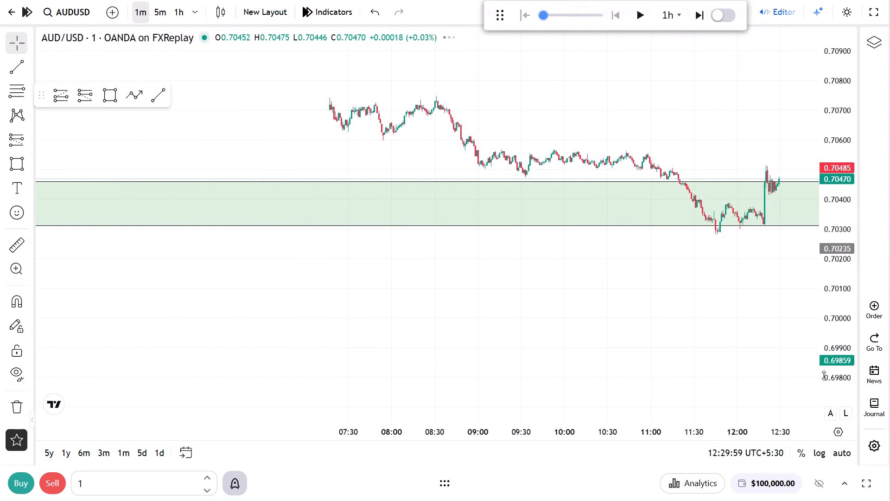
pyautogui.moveTo(826, 380); pyautogui.dragTo(825, 257)
pyautogui.moveTo(715, 300); pyautogui.dragTo(677, 329)
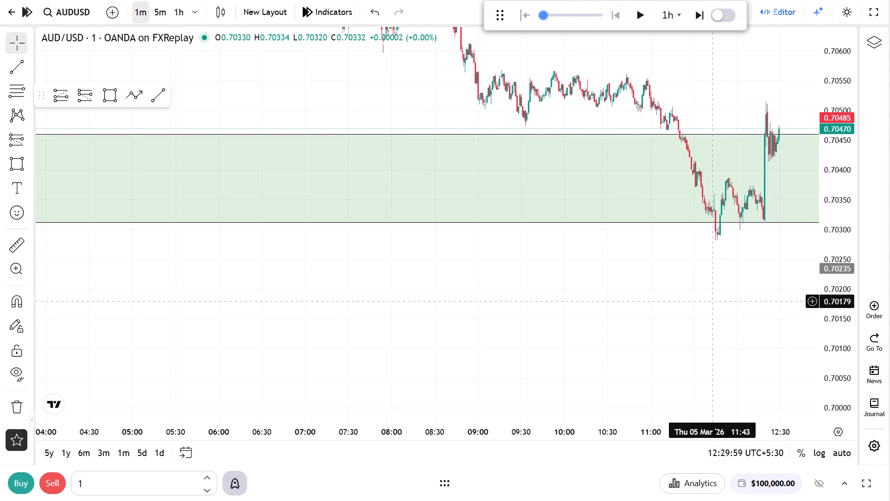
pyautogui.moveTo(677, 329); pyautogui.dragTo(569, 380)
pyautogui.scroll(10, 527, 390)
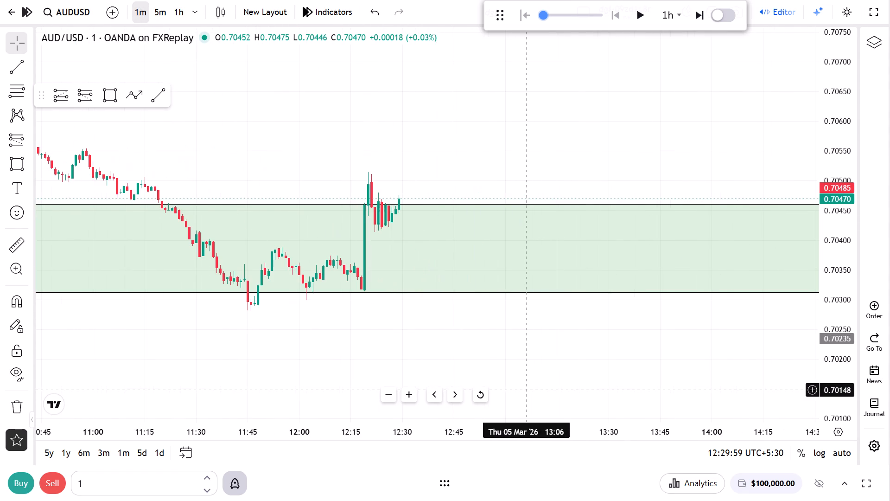
pyautogui.moveTo(365, 377); pyautogui.dragTo(592, 271)
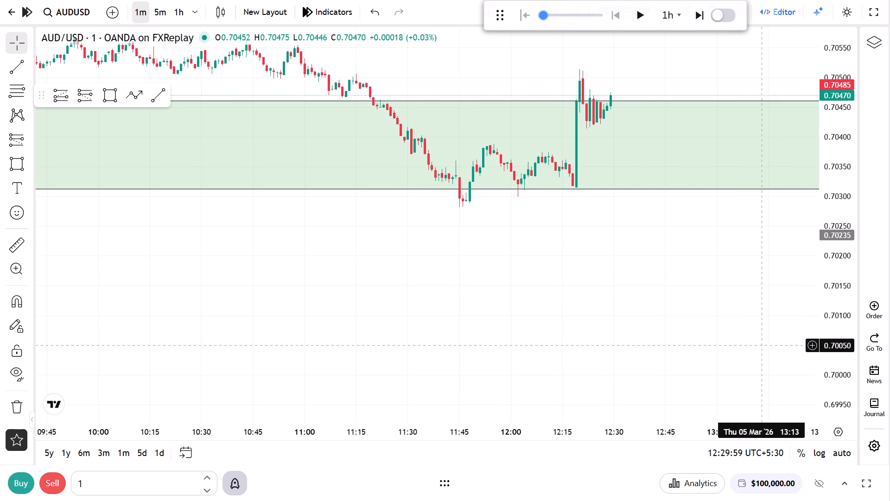
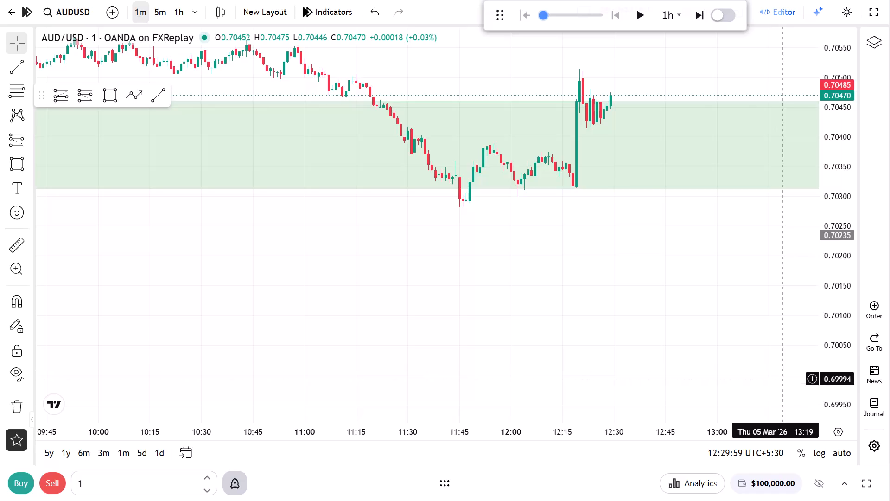
# Advance the replay one hour on the 1m chart, to 13:29:59 on 5 March.
pyautogui.moveTo(629, 295); pyautogui.dragTo(648, 373)
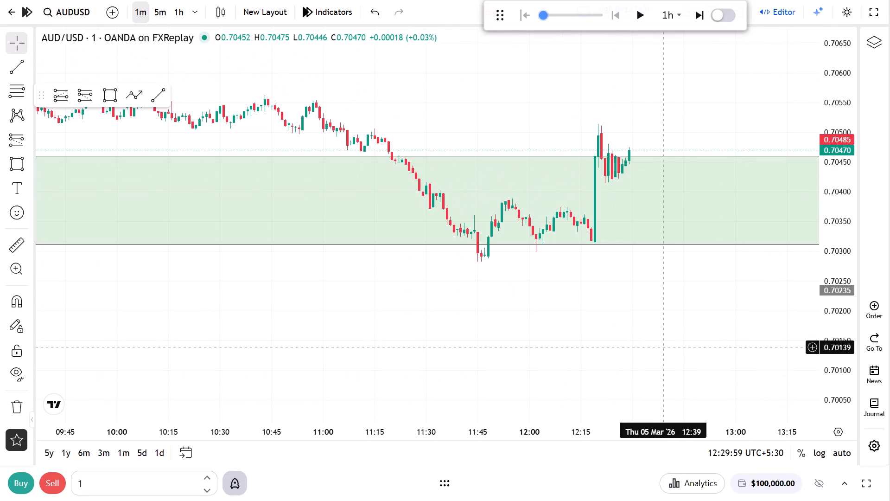
pyautogui.scroll(1, 617, 361)
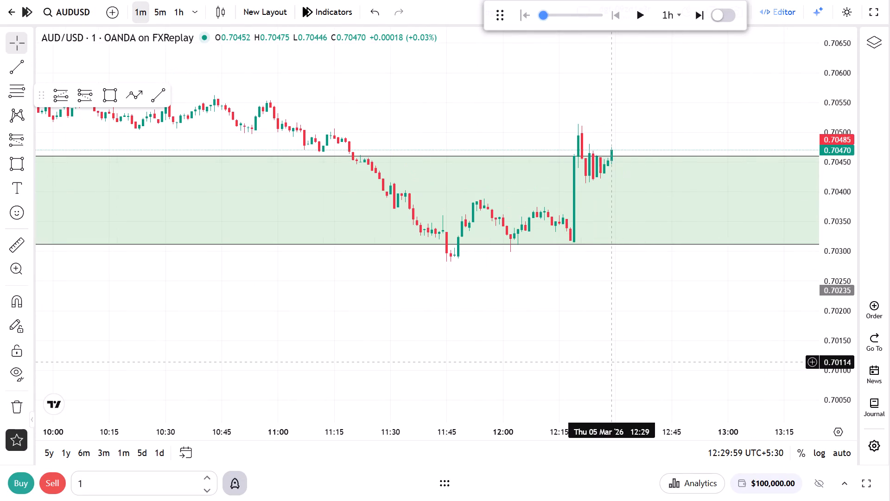
pyautogui.moveTo(565, 353); pyautogui.dragTo(537, 375)
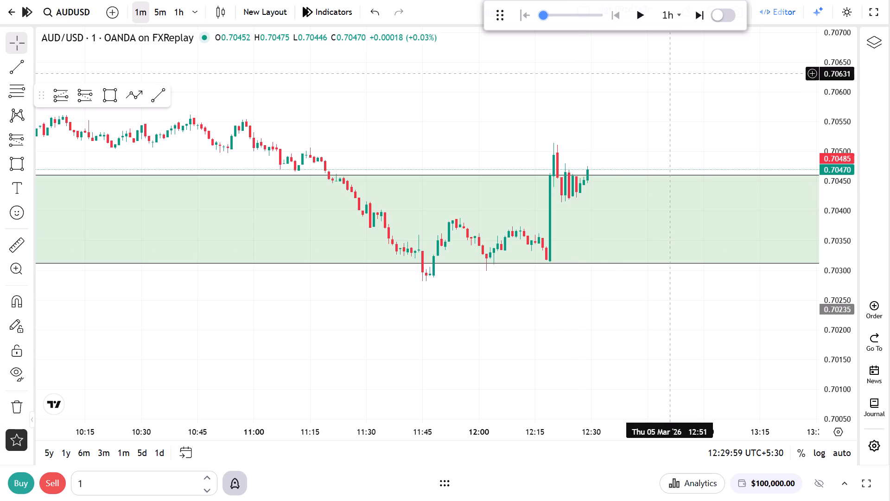
pyautogui.click(706, 17)
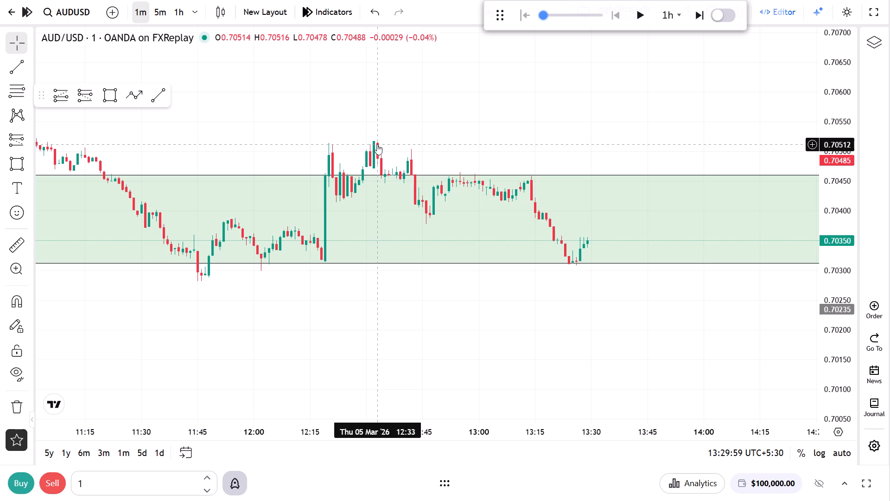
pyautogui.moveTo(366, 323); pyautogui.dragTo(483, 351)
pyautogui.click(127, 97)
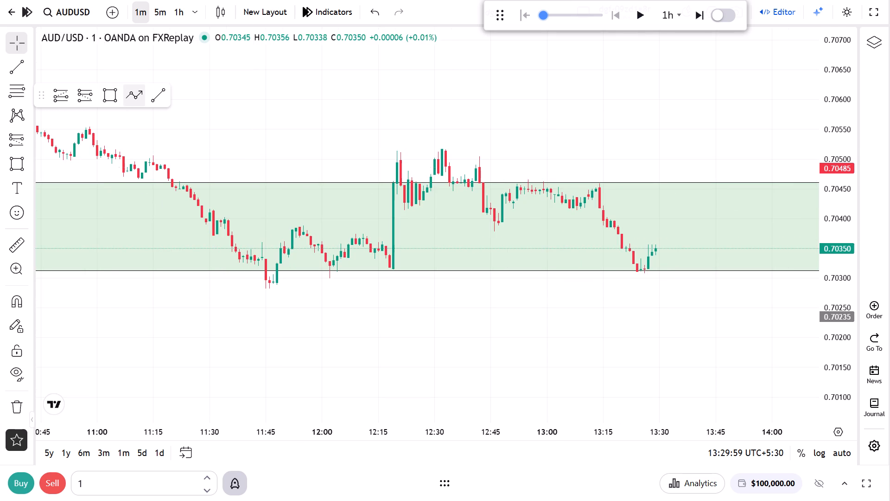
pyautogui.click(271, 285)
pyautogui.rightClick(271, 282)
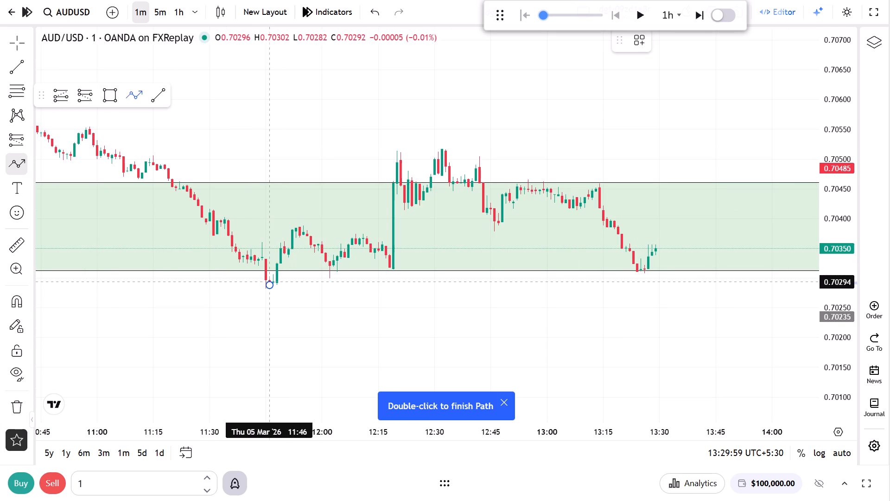
# Place a long position at 11:59 on 5 March with entry at 0.70357 and stop at about 0.70277.
pyautogui.moveTo(417, 311); pyautogui.dragTo(634, 298)
pyautogui.moveTo(846, 392); pyautogui.dragTo(876, 70)
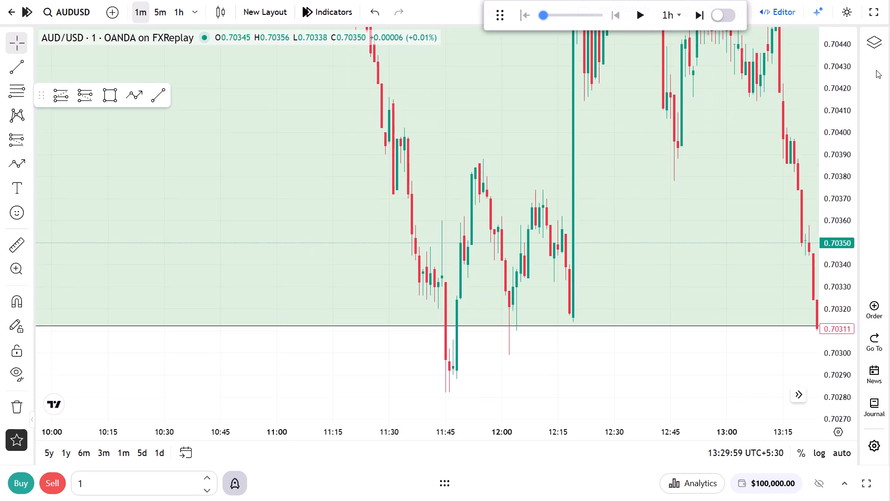
pyautogui.moveTo(876, 70); pyautogui.dragTo(833, 226)
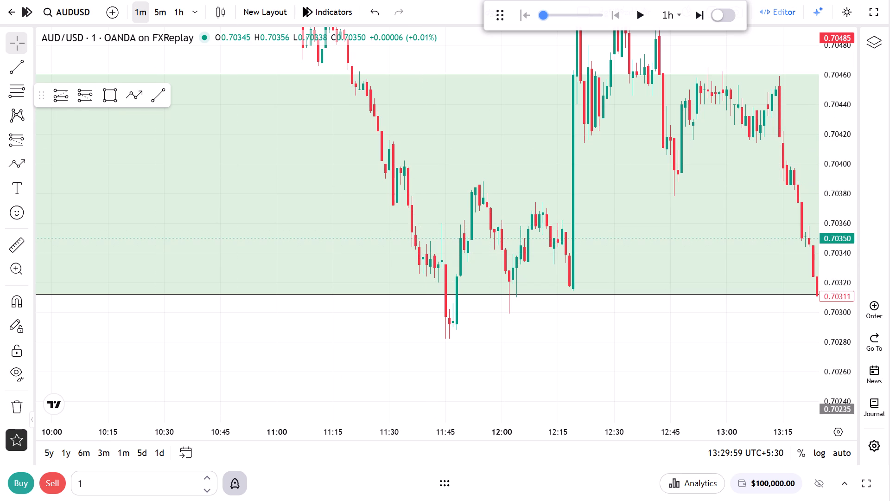
pyautogui.click(55, 97)
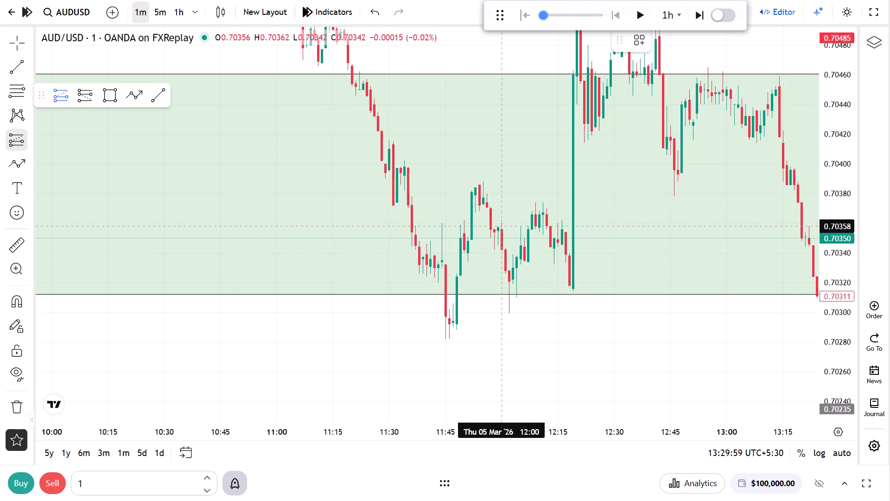
pyautogui.click(497, 228)
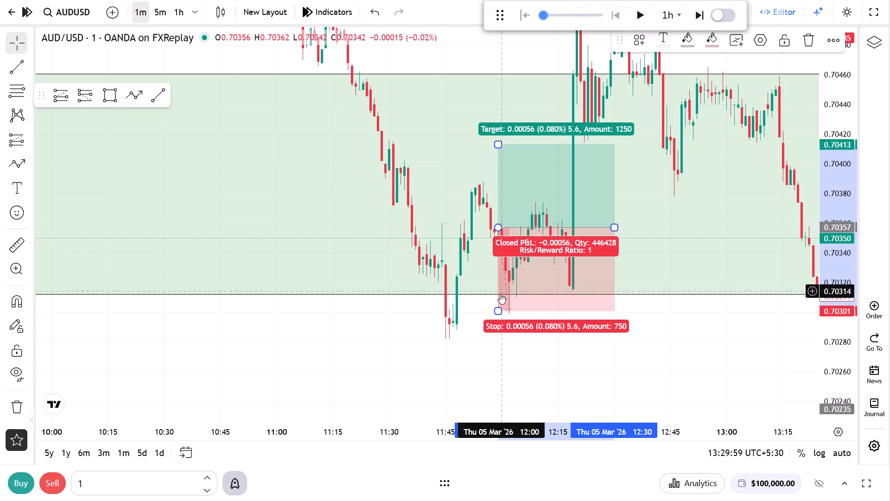
pyautogui.moveTo(502, 308); pyautogui.dragTo(502, 351)
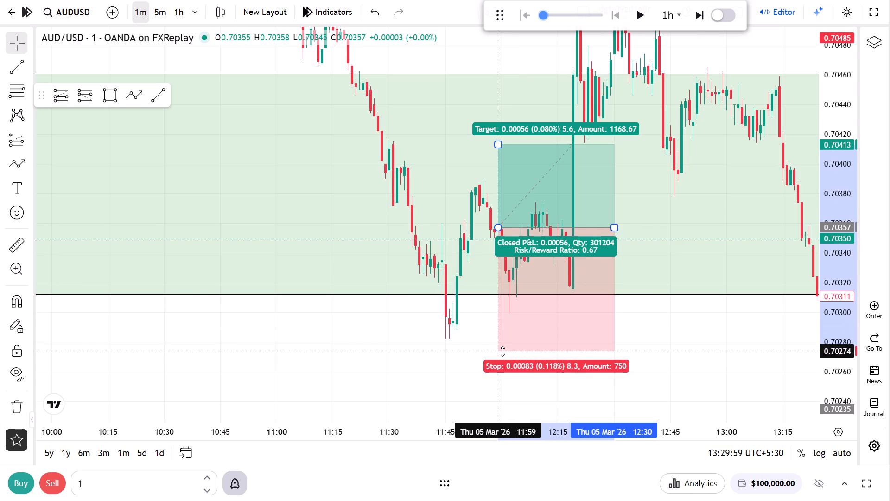
pyautogui.moveTo(502, 351); pyautogui.dragTo(505, 347)
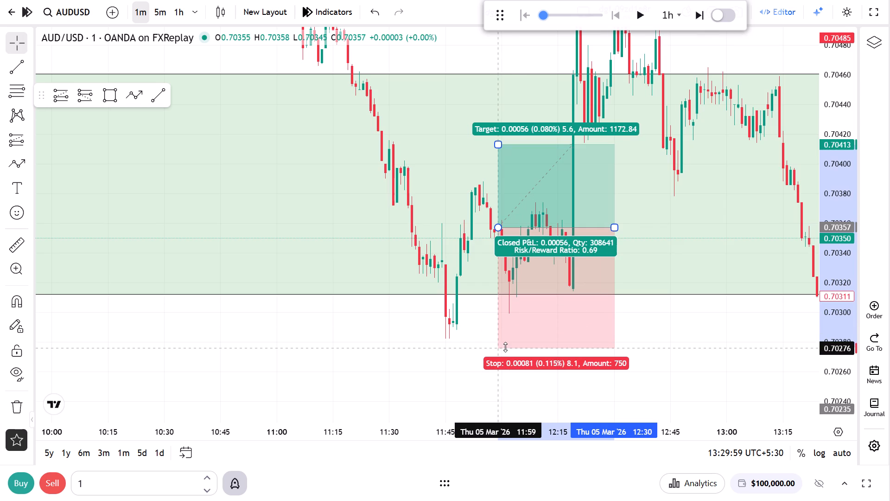
pyautogui.moveTo(505, 347); pyautogui.dragTo(508, 346)
# Raise the long position's target to about 0.70511 and lower its stop to 0.70257, a 10-pip stop.
pyautogui.moveTo(466, 289); pyautogui.dragTo(426, 414)
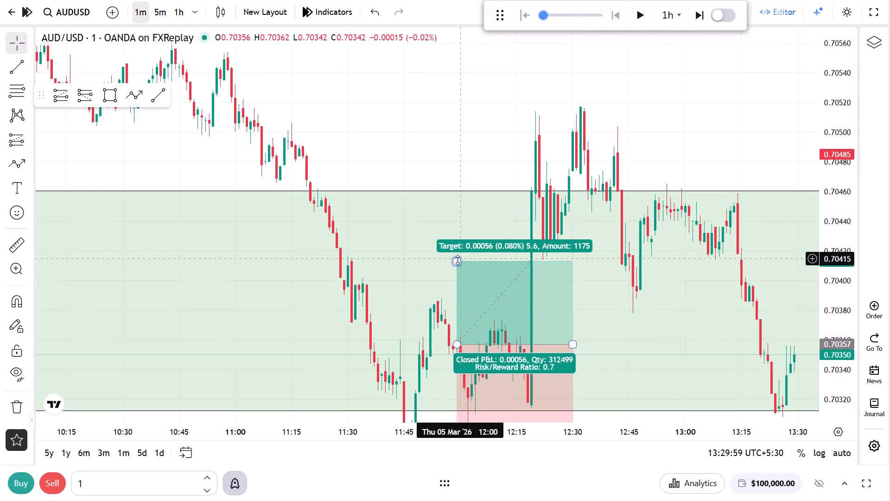
pyautogui.moveTo(458, 260); pyautogui.dragTo(458, 151)
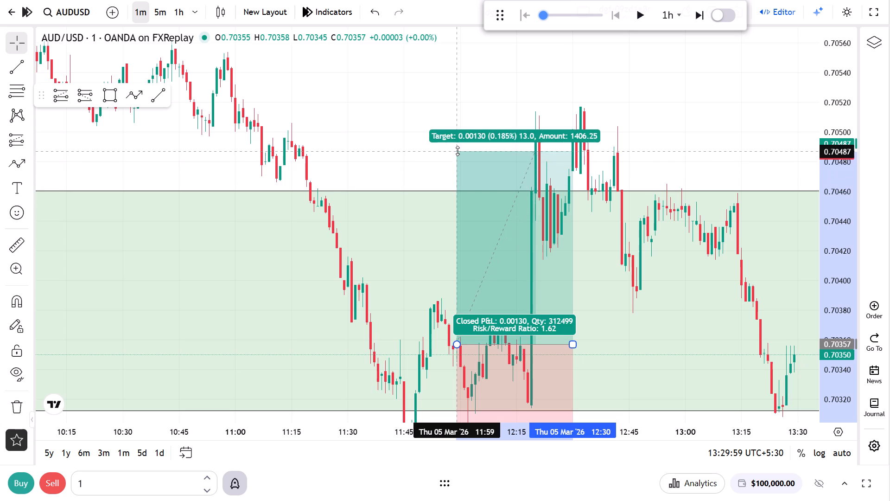
pyautogui.moveTo(458, 151); pyautogui.dragTo(475, 114)
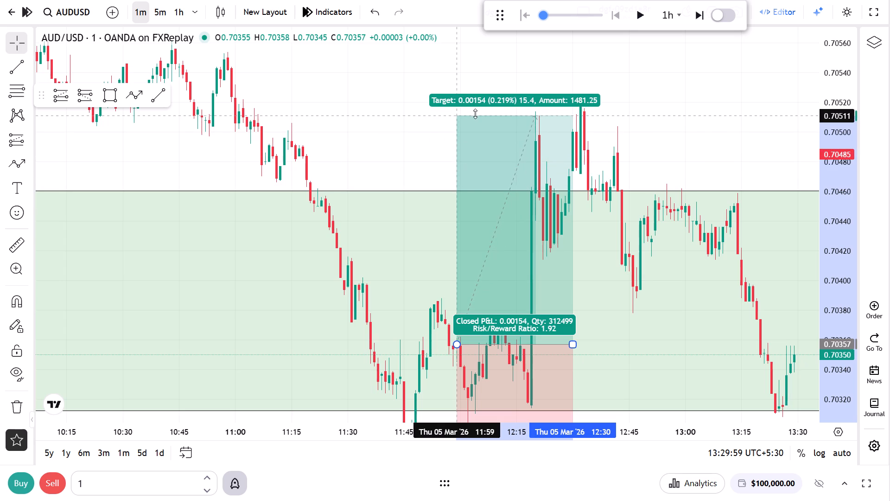
pyautogui.moveTo(475, 114); pyautogui.dragTo(482, 116)
pyautogui.moveTo(668, 119); pyautogui.dragTo(670, 77)
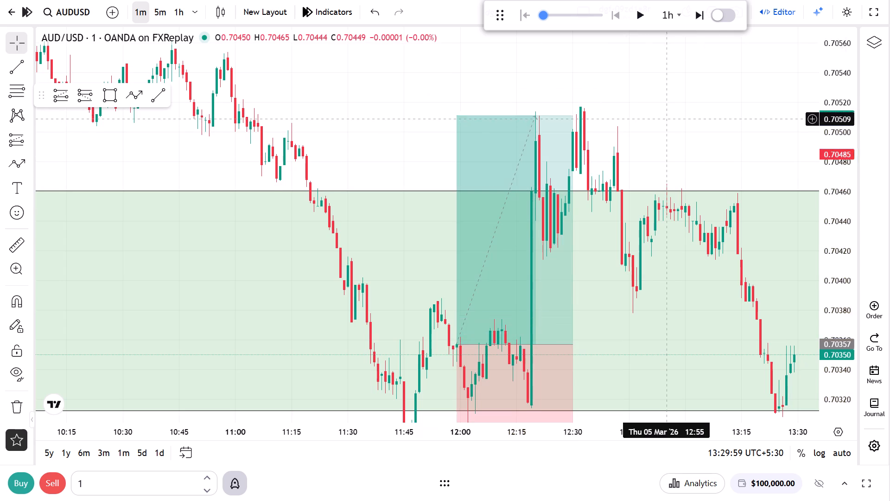
pyautogui.moveTo(670, 77); pyautogui.dragTo(675, 50)
pyautogui.moveTo(443, 356); pyautogui.dragTo(445, 311)
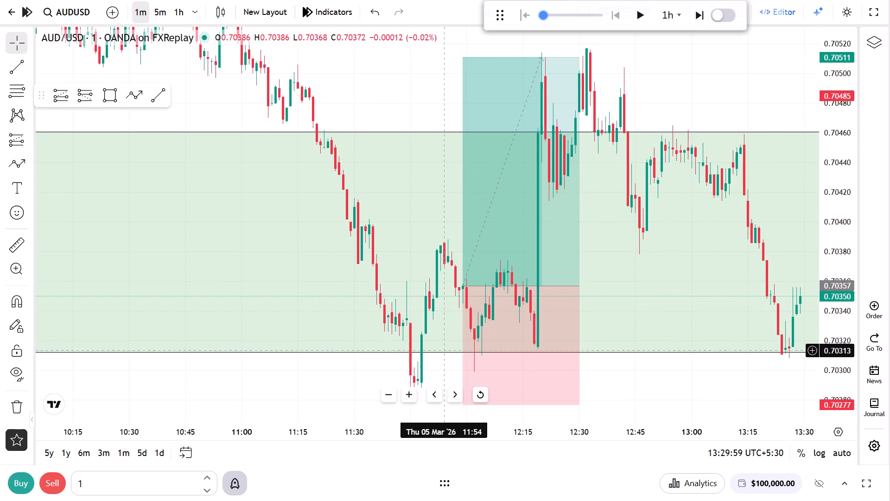
pyautogui.moveTo(445, 311); pyautogui.dragTo(448, 289)
pyautogui.moveTo(470, 347); pyautogui.dragTo(470, 364)
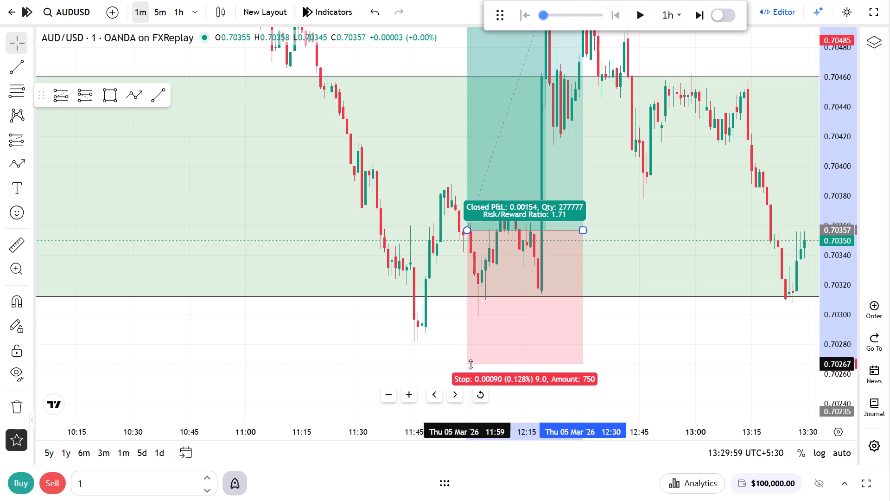
pyautogui.moveTo(470, 364); pyautogui.dragTo(474, 377)
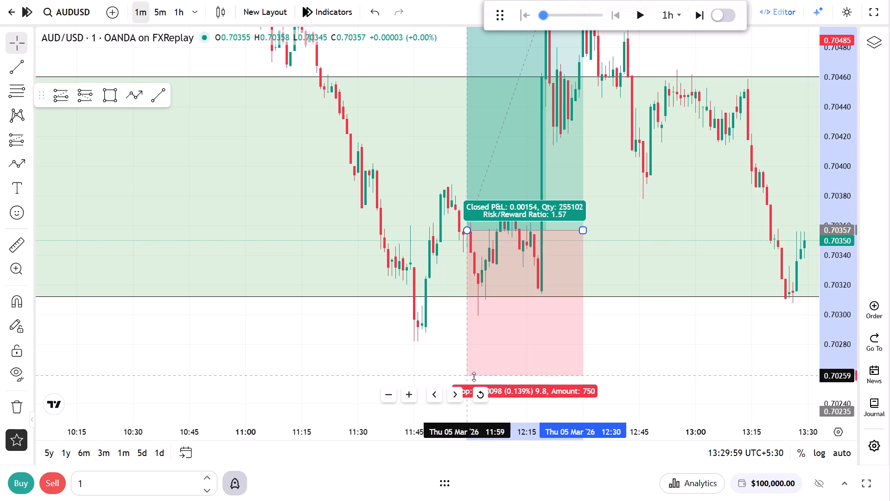
pyautogui.moveTo(474, 377); pyautogui.dragTo(475, 379)
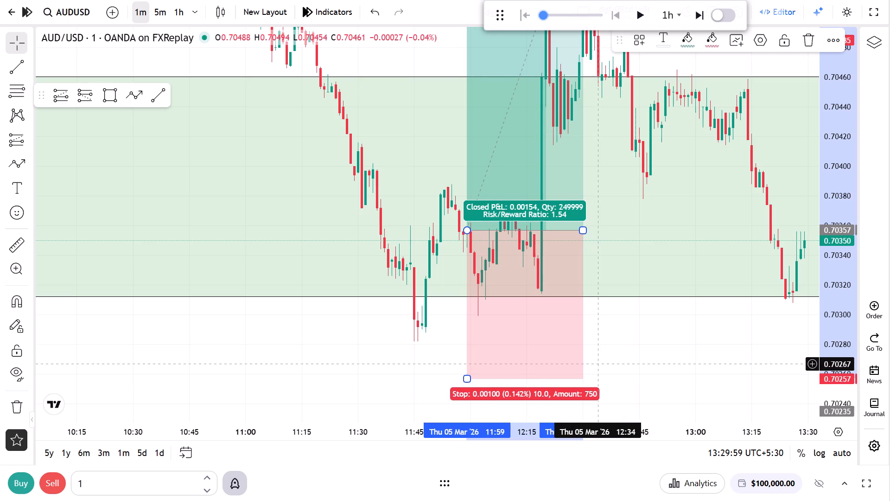
# Set the long position's target to 0.70507 for a 1.5 risk/reward ratio and shorten it to end at 12:20.
pyautogui.moveTo(719, 328); pyautogui.dragTo(697, 383)
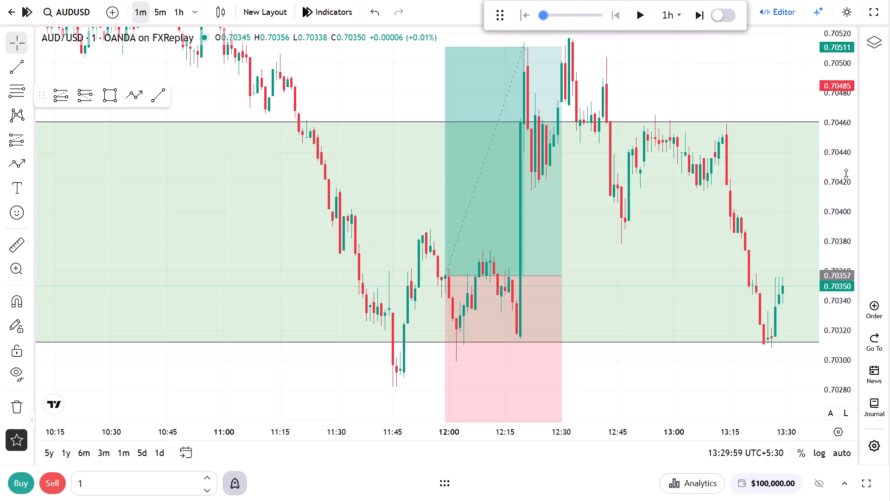
pyautogui.moveTo(847, 175); pyautogui.dragTo(746, 282)
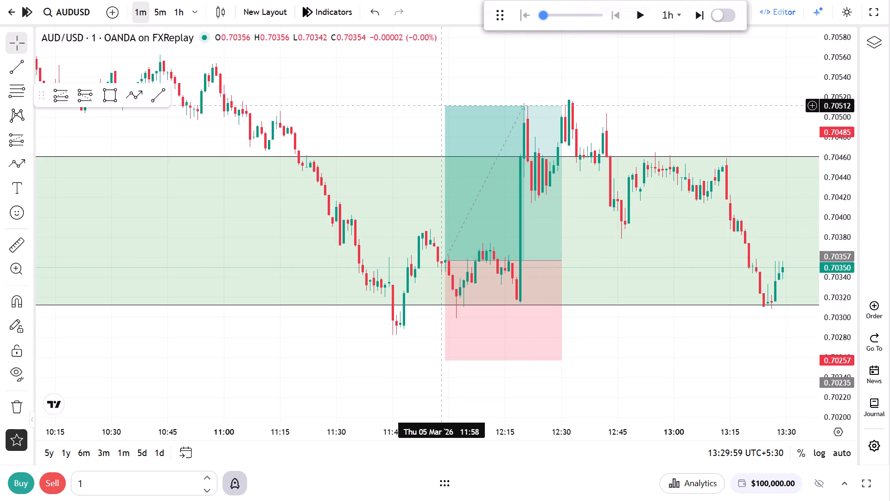
pyautogui.moveTo(445, 105); pyautogui.dragTo(447, 107)
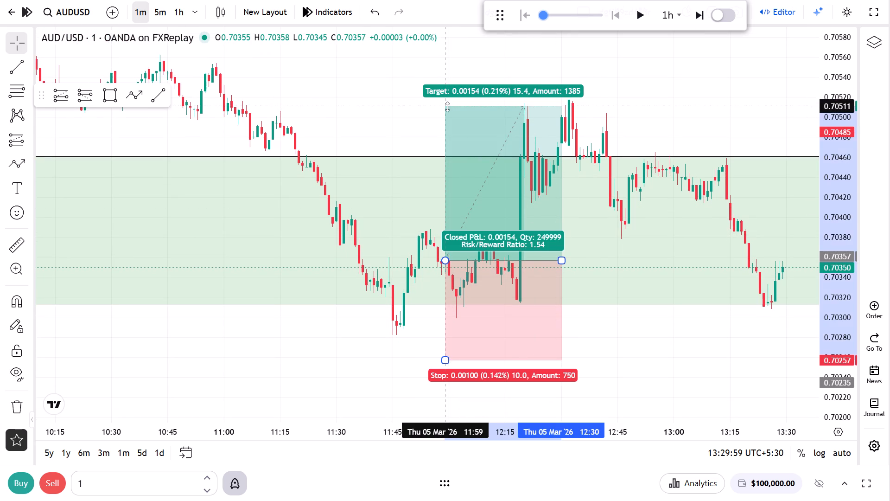
pyautogui.moveTo(447, 107); pyautogui.dragTo(449, 110)
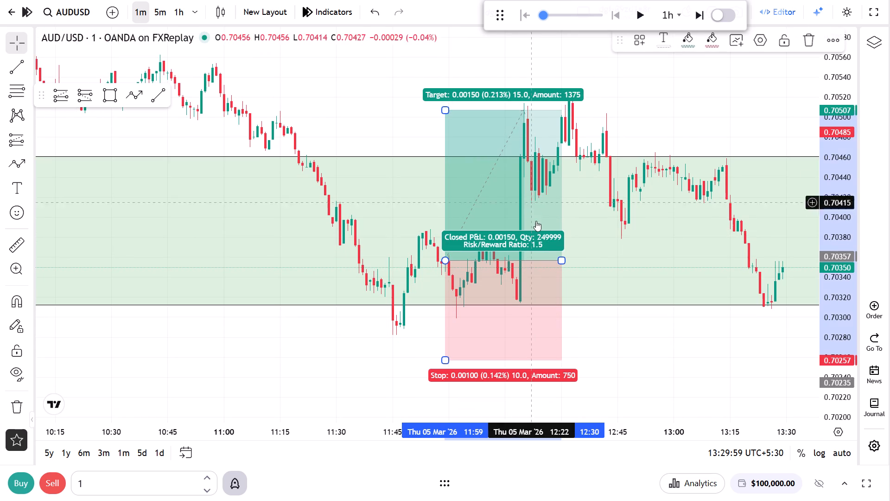
pyautogui.moveTo(561, 260); pyautogui.dragTo(532, 250)
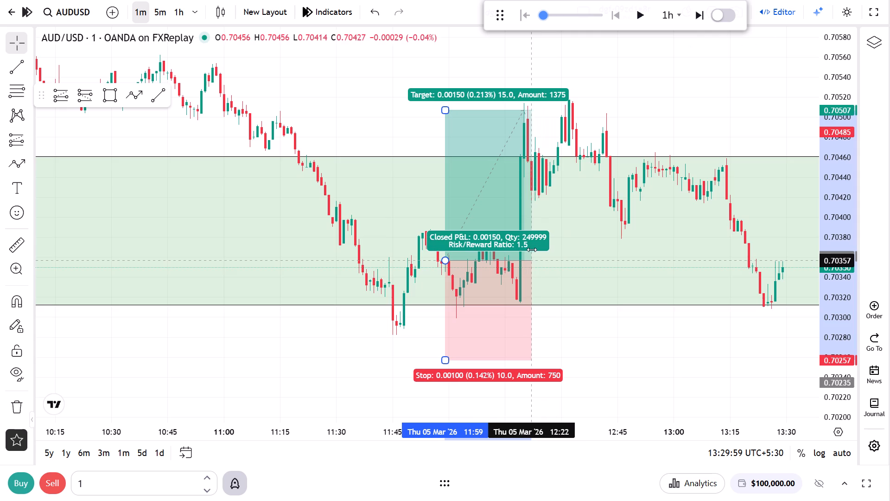
pyautogui.moveTo(532, 250); pyautogui.dragTo(525, 244)
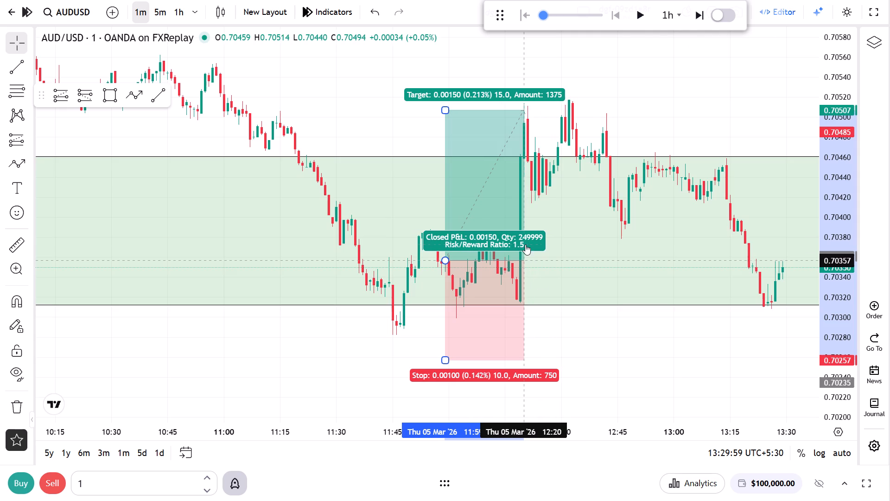
pyautogui.click(593, 379)
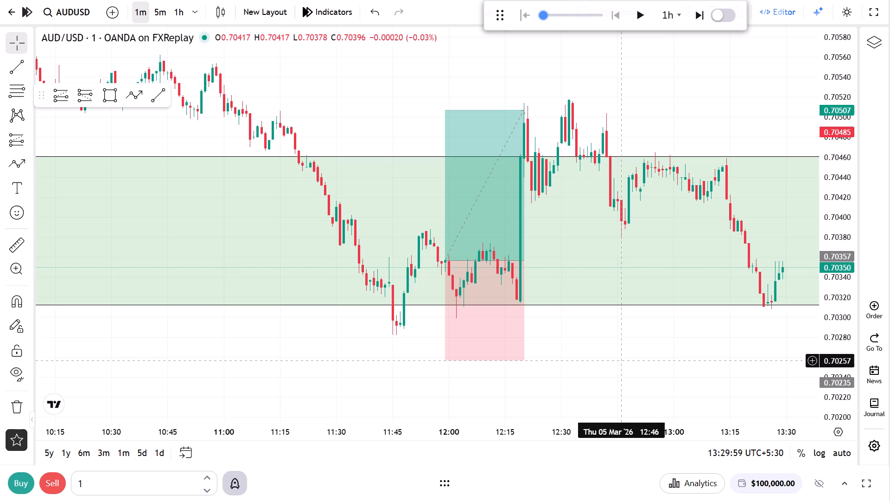
# Return to the 1h chart and advance the replay candle by candle to 22:29:59 on 5 March.
pyautogui.click(178, 14)
pyautogui.moveTo(835, 190); pyautogui.dragTo(805, 390)
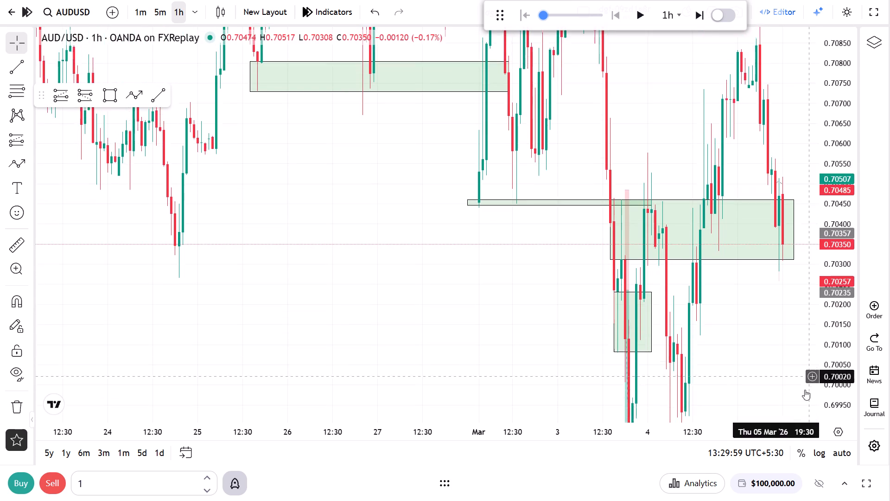
pyautogui.moveTo(805, 390); pyautogui.dragTo(795, 437)
pyautogui.scroll(6, 764, 353)
pyautogui.moveTo(698, 321); pyautogui.dragTo(573, 321)
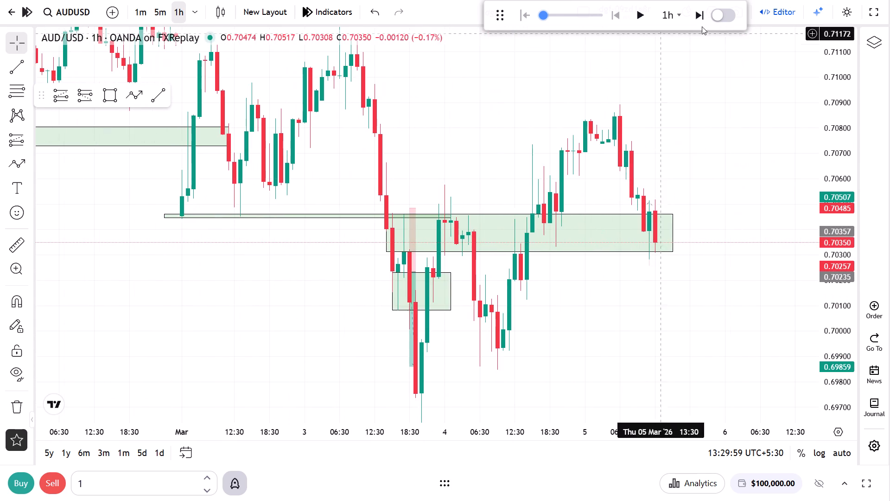
pyautogui.click(702, 21)
pyautogui.click(702, 21)
pyautogui.click(702, 21)
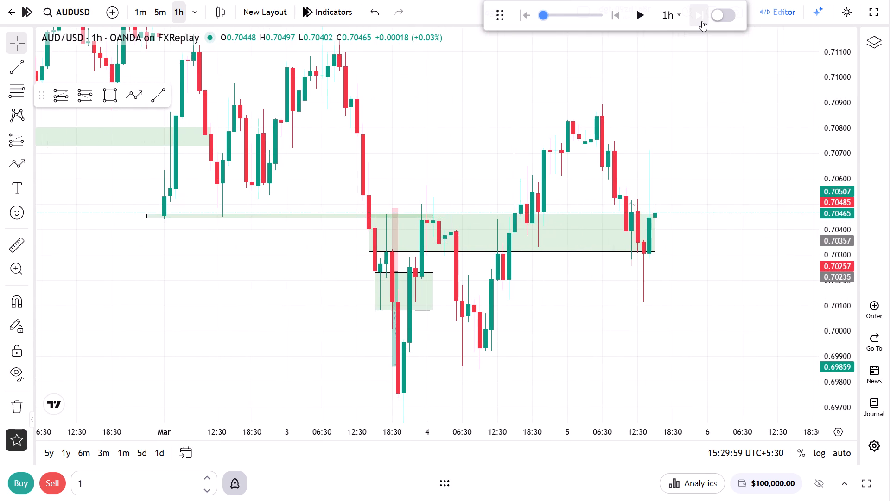
pyautogui.click(702, 21)
pyautogui.click(702, 21)
pyautogui.click(702, 21)
pyautogui.click(702, 21)
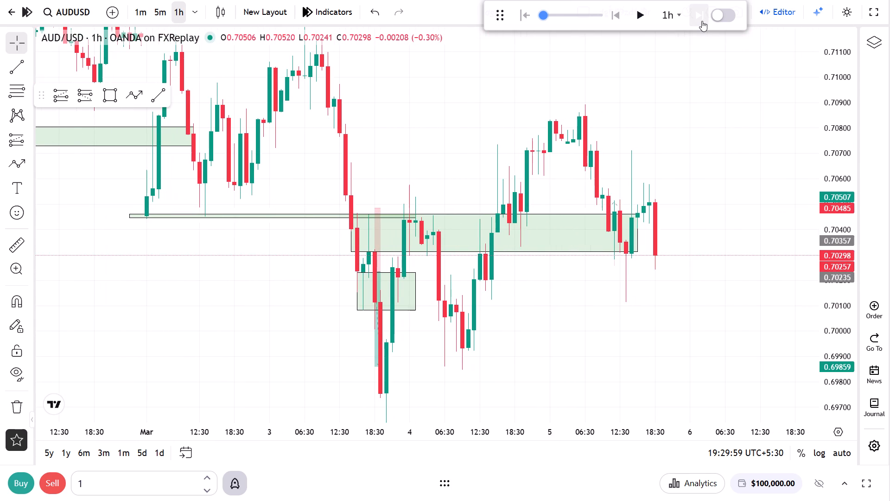
pyautogui.click(702, 21)
pyautogui.click(702, 21)
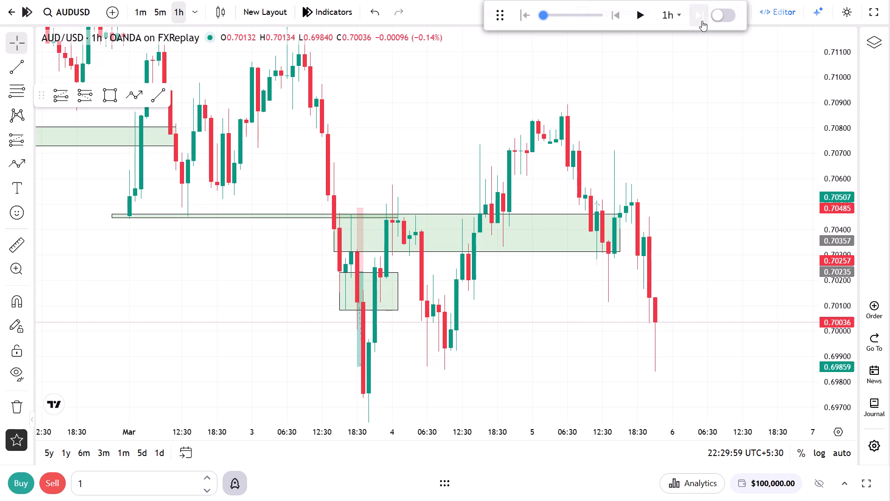
# Extend the lower green zone between 0.70082 and 0.70231 forward in time to 02:30 on 6 March.
pyautogui.moveTo(400, 294); pyautogui.dragTo(404, 293)
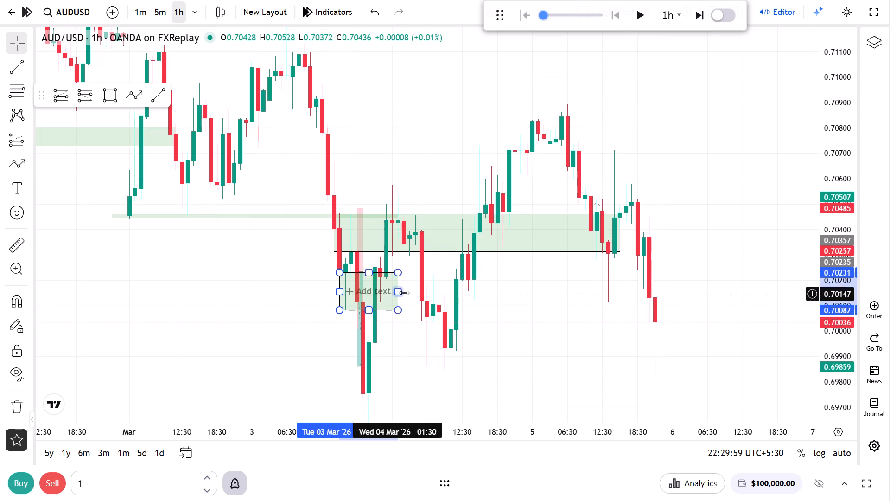
pyautogui.moveTo(404, 293); pyautogui.dragTo(683, 296)
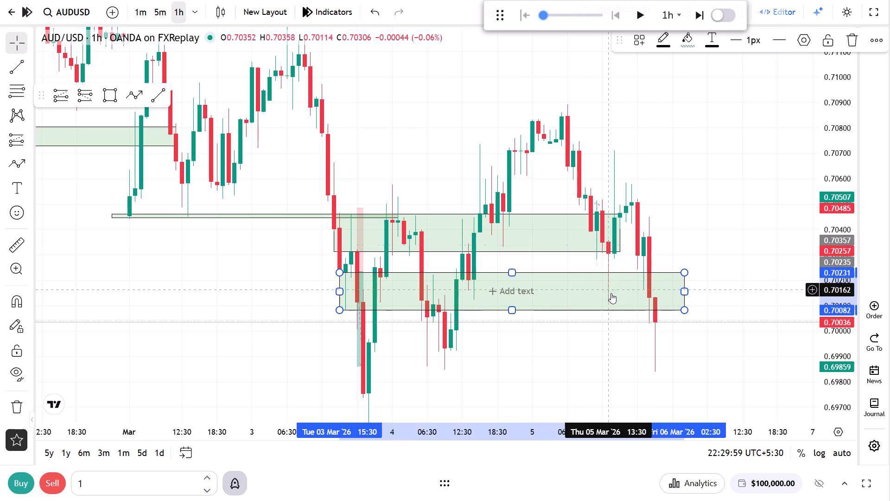
pyautogui.click(606, 320)
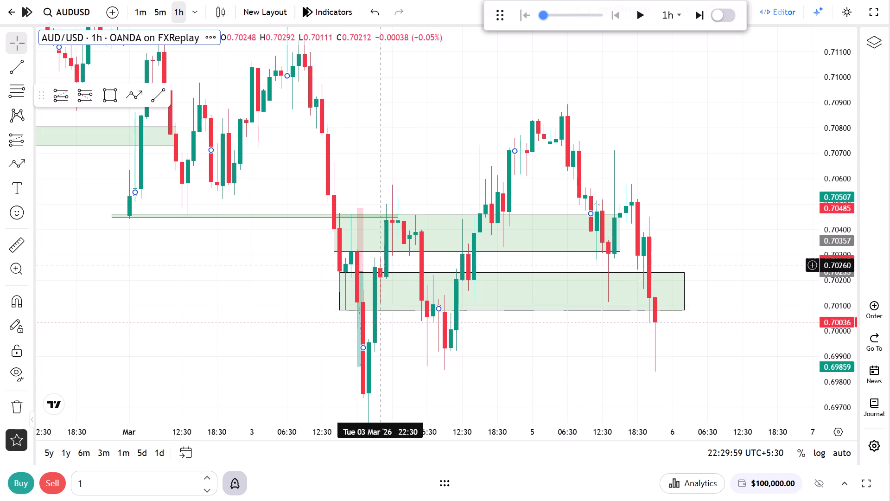
# On the 1m chart, place a long position at 14:25 on 5 March with entry about 0.70259 and a 15-pip stop.
pyautogui.click(149, 14)
pyautogui.scroll(-2, 475, 334)
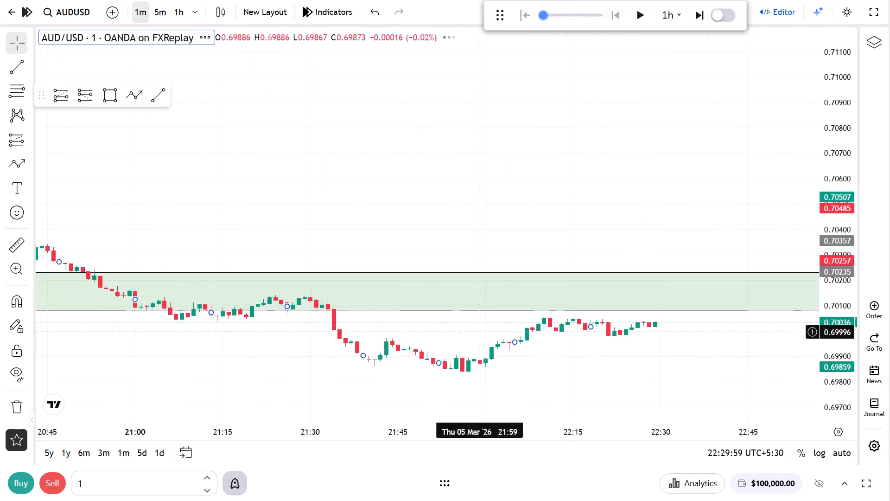
pyautogui.scroll(-20, 473, 337)
pyautogui.scroll(-14, 473, 337)
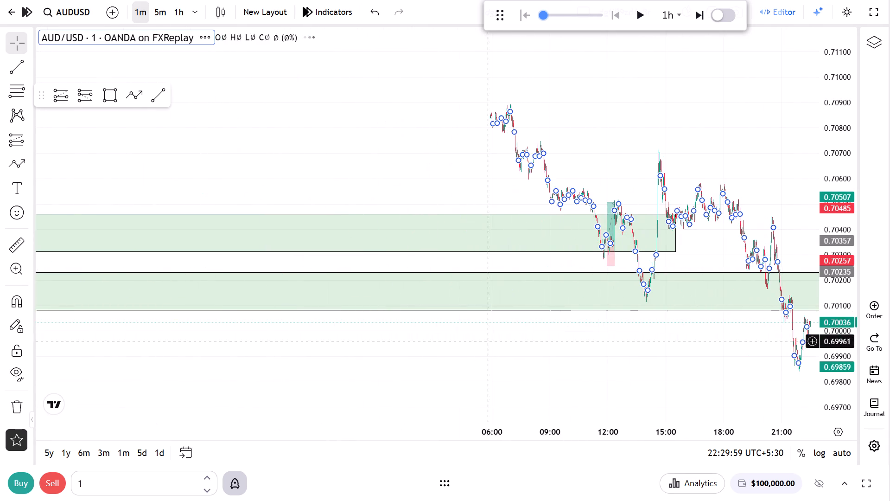
pyautogui.scroll(13, 519, 372)
pyautogui.click(515, 363)
pyautogui.moveTo(500, 352); pyautogui.dragTo(812, 313)
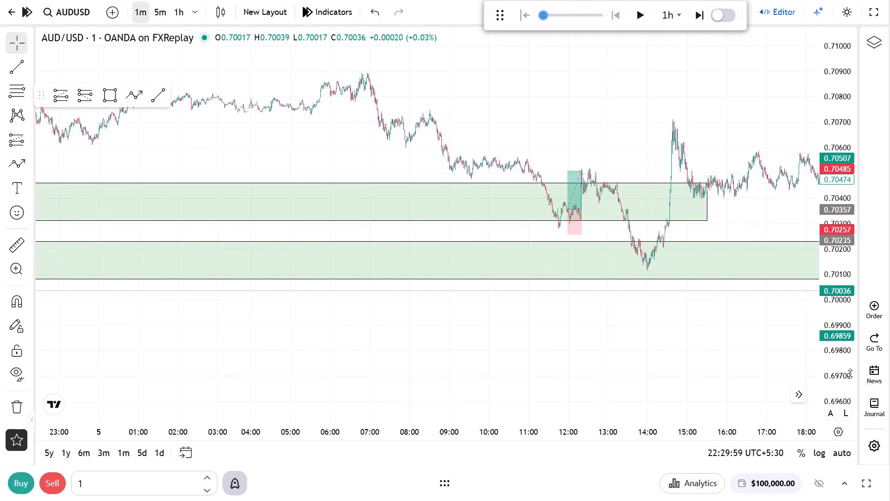
pyautogui.moveTo(850, 374); pyautogui.dragTo(858, 44)
pyautogui.scroll(20, 693, 259)
pyautogui.scroll(6, 693, 259)
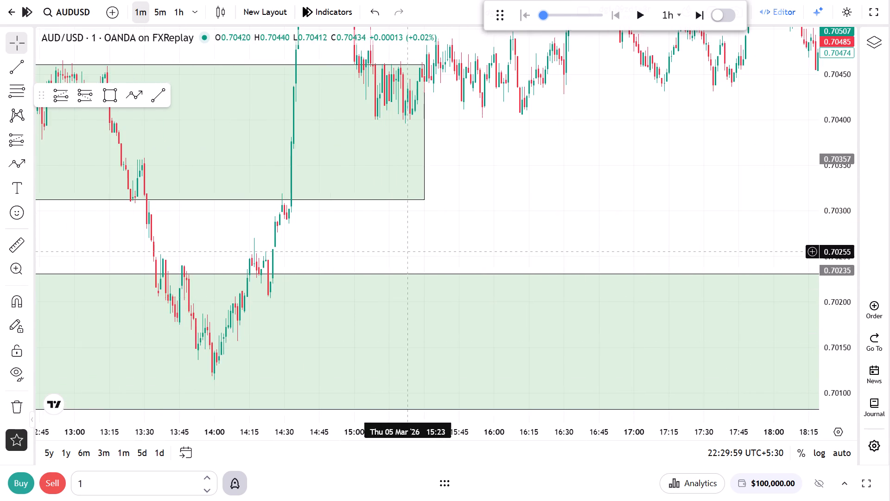
pyautogui.moveTo(406, 251); pyautogui.dragTo(889, 206)
pyautogui.scroll(6, 601, 270)
pyautogui.scroll(5, 589, 314)
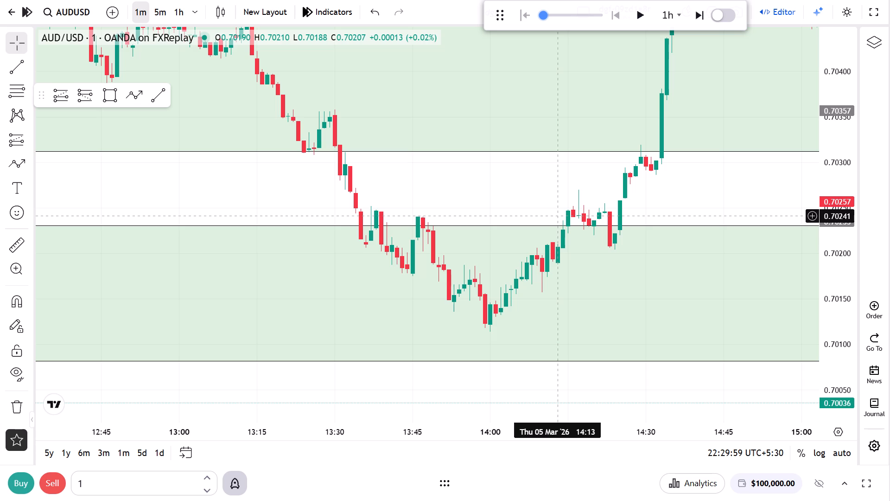
pyautogui.click(59, 102)
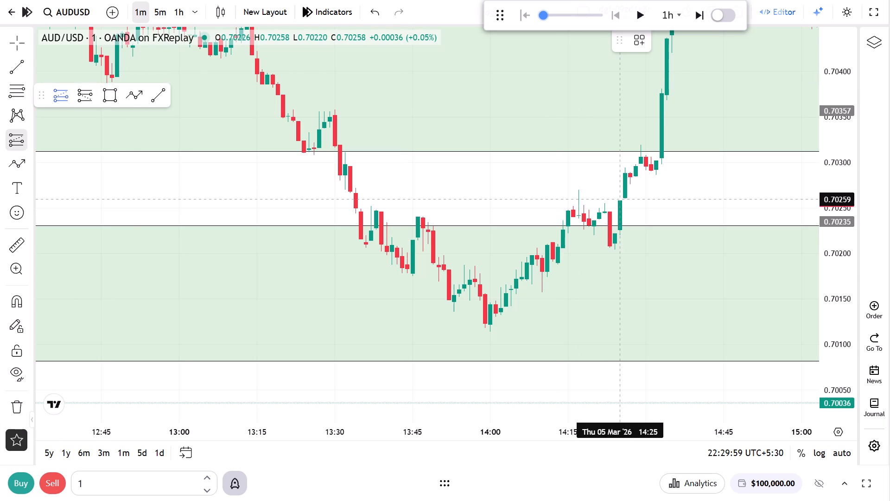
pyautogui.click(622, 199)
pyautogui.moveTo(620, 308); pyautogui.dragTo(623, 310)
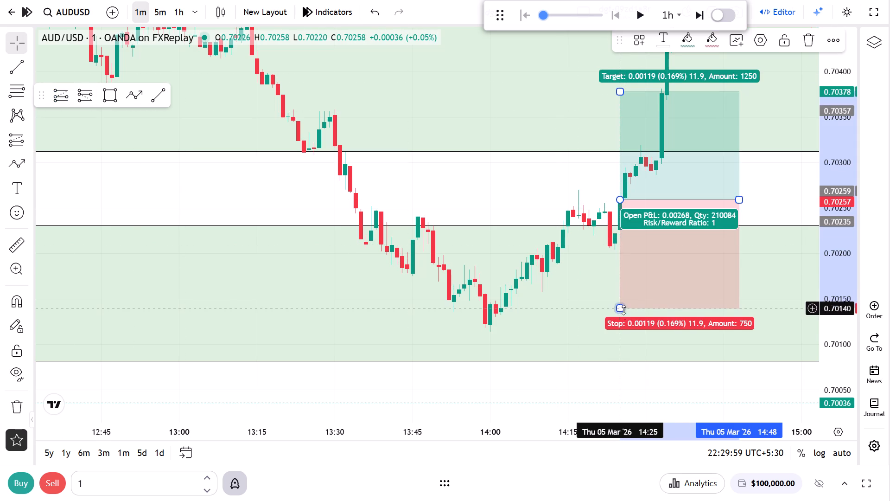
pyautogui.moveTo(623, 310); pyautogui.dragTo(630, 336)
# Shift the long position's entry to 0.70257, set its target to 0.70482 for a 1.5 risk/reward ratio, and end it at about 14:35.
pyautogui.moveTo(561, 187); pyautogui.dragTo(541, 332)
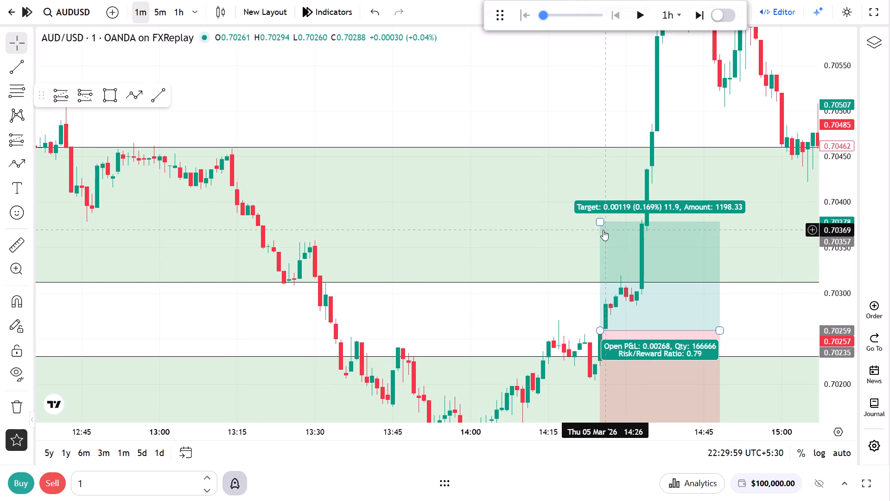
pyautogui.click(612, 259)
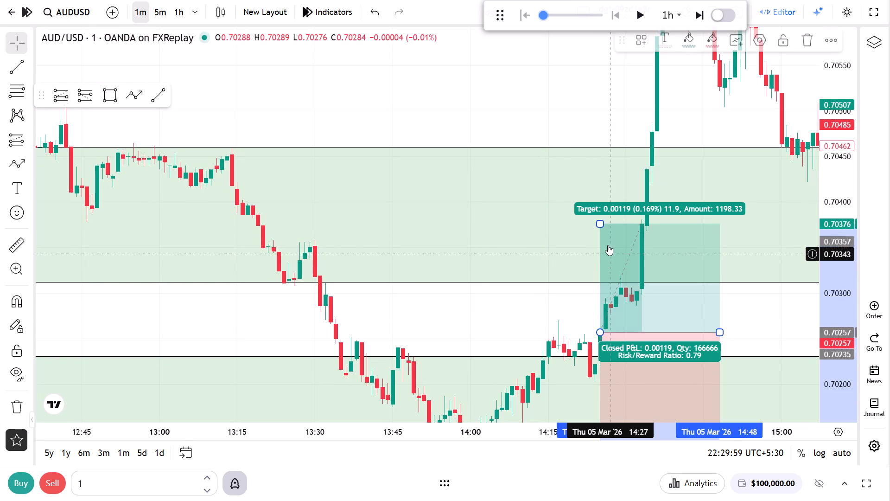
pyautogui.moveTo(604, 223); pyautogui.dragTo(611, 159)
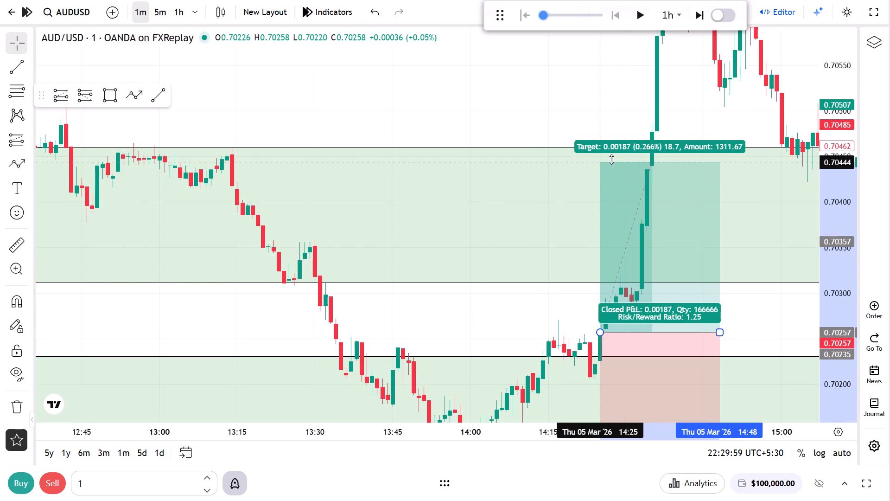
pyautogui.moveTo(611, 159); pyautogui.dragTo(614, 148)
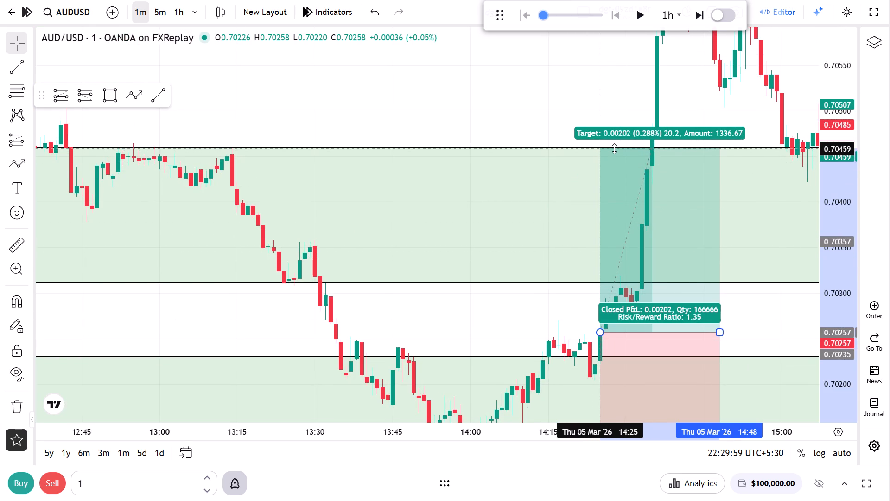
pyautogui.moveTo(614, 148); pyautogui.dragTo(615, 134)
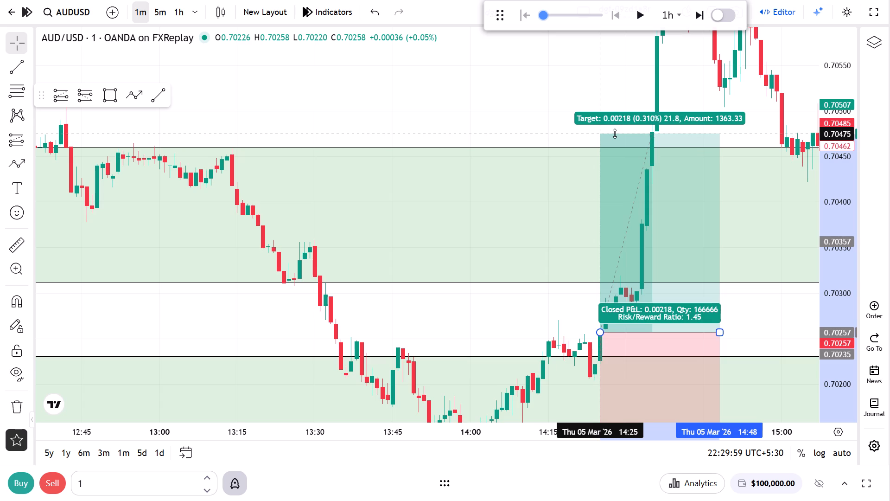
pyautogui.moveTo(615, 134); pyautogui.dragTo(615, 133)
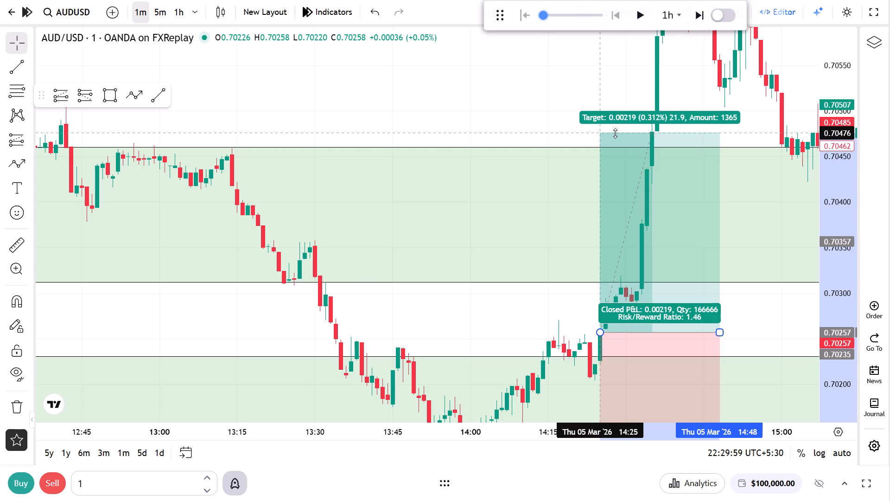
pyautogui.moveTo(615, 133); pyautogui.dragTo(615, 127)
pyautogui.moveTo(720, 331); pyautogui.dragTo(669, 317)
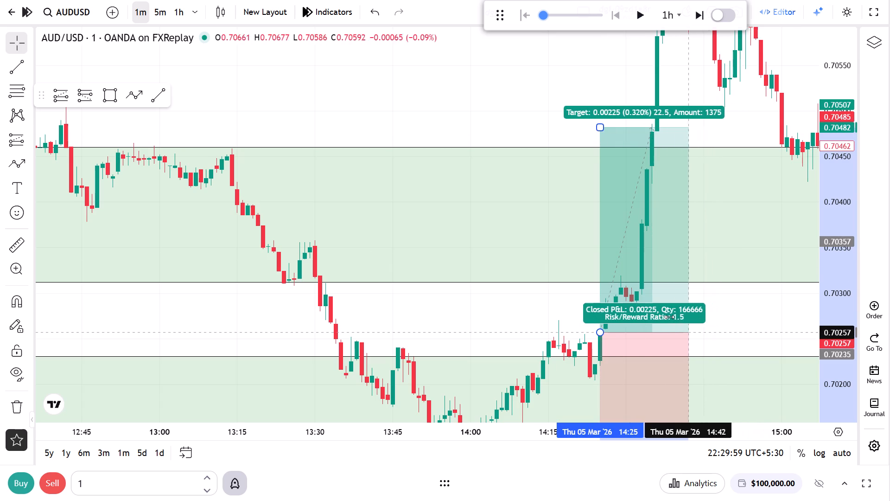
pyautogui.moveTo(669, 317); pyautogui.dragTo(650, 312)
pyautogui.click(728, 309)
# Return to the 1h chart and advance the replay candle by candle to 21:29:59 on 6 March.
pyautogui.moveTo(832, 180); pyautogui.dragTo(835, 224)
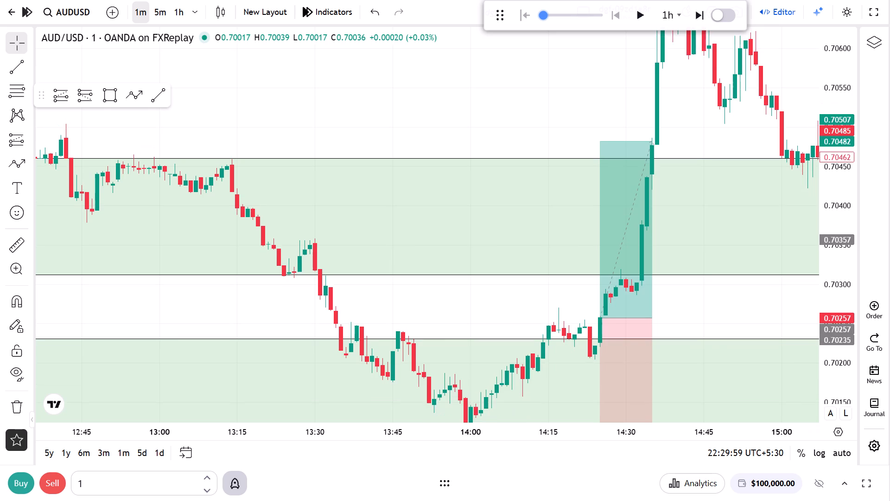
pyautogui.moveTo(773, 310); pyautogui.dragTo(448, 319)
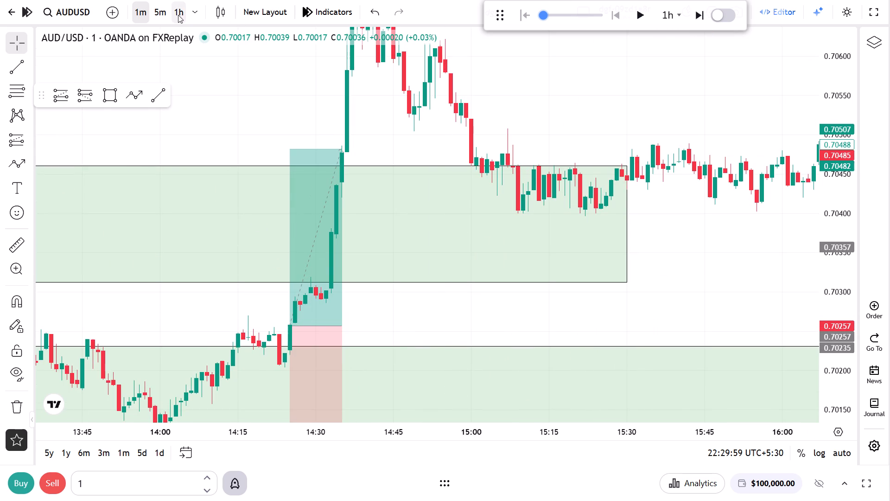
pyautogui.click(178, 15)
pyautogui.moveTo(834, 173); pyautogui.dragTo(838, 377)
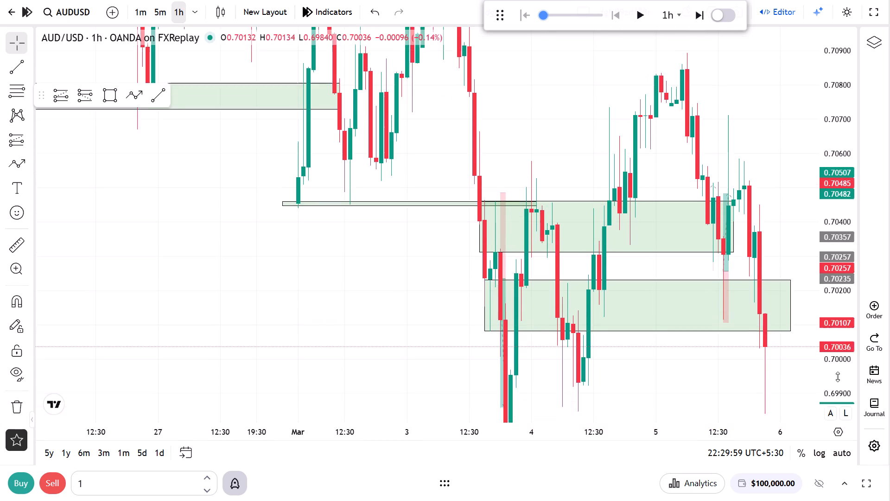
pyautogui.moveTo(838, 377); pyautogui.dragTo(838, 377)
pyautogui.moveTo(737, 341); pyautogui.dragTo(680, 341)
pyautogui.click(700, 11)
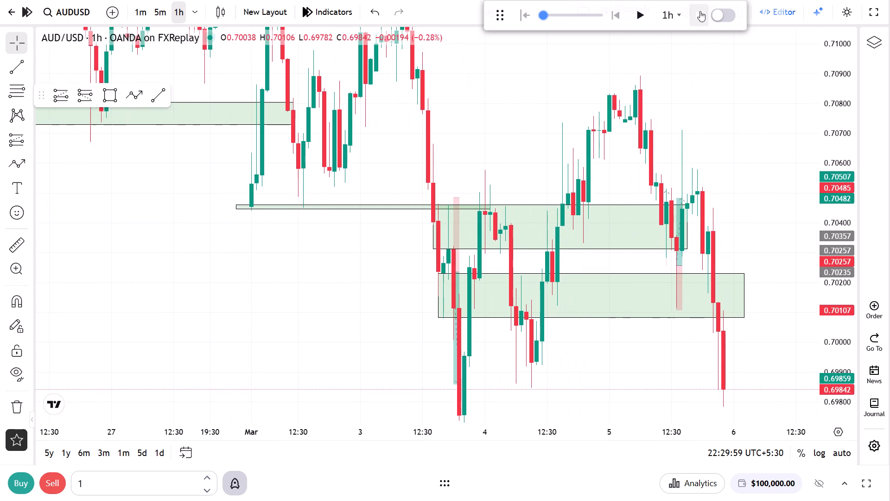
pyautogui.click(700, 11)
pyautogui.tripleClick(701, 14)
pyautogui.tripleClick(701, 14)
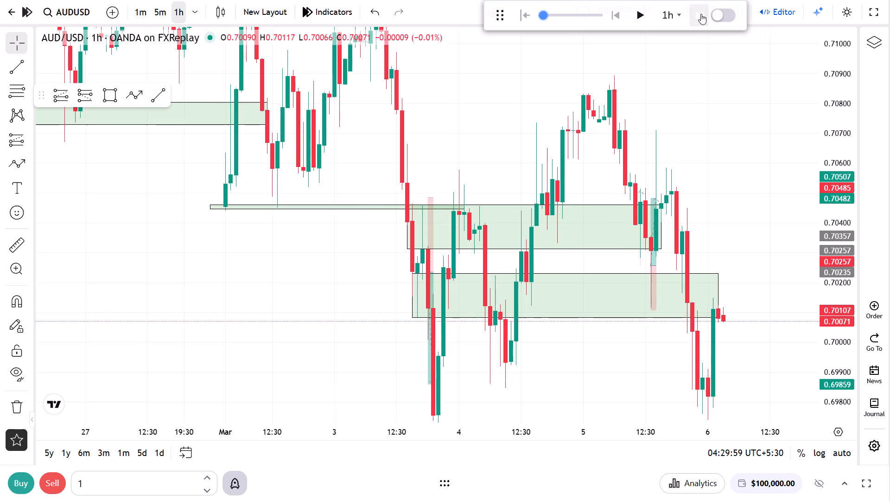
pyautogui.tripleClick(701, 14)
pyautogui.tripleClick(701, 14)
pyautogui.tripleClick(702, 16)
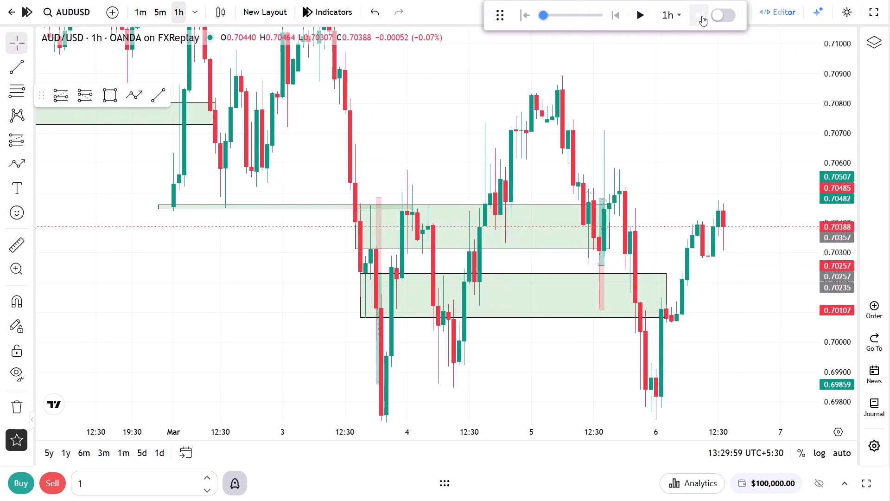
pyautogui.tripleClick(702, 16)
pyautogui.tripleClick(702, 16)
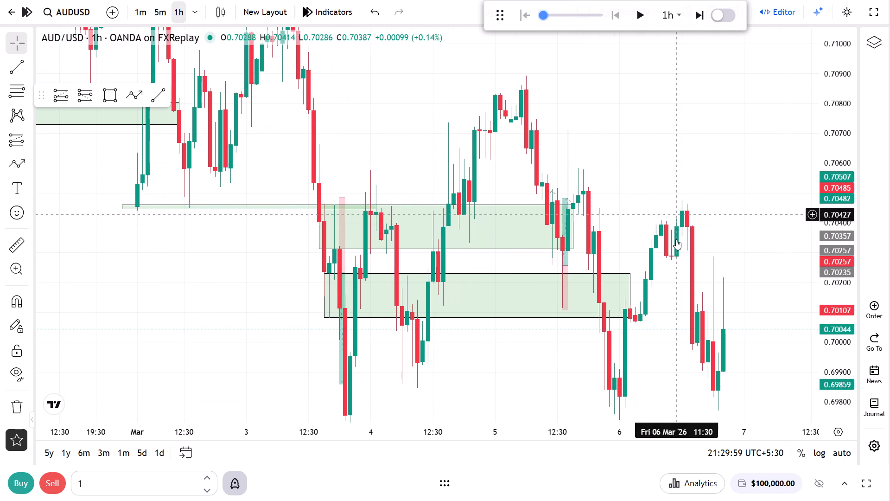
# Advance the 1h replay past the weekend to 11:29:59 on 9 March.
pyautogui.moveTo(676, 243); pyautogui.dragTo(692, 180)
pyautogui.click(696, 29)
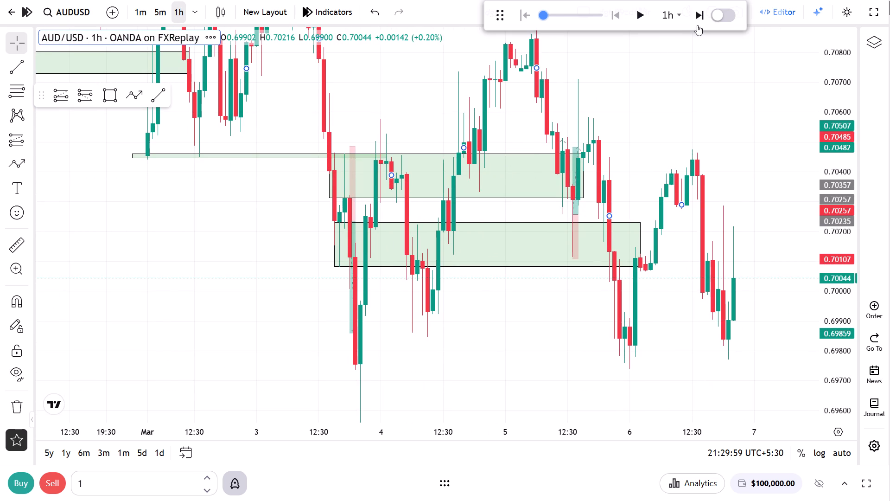
pyautogui.tripleClick(698, 24)
pyautogui.tripleClick(698, 24)
pyautogui.click(698, 24)
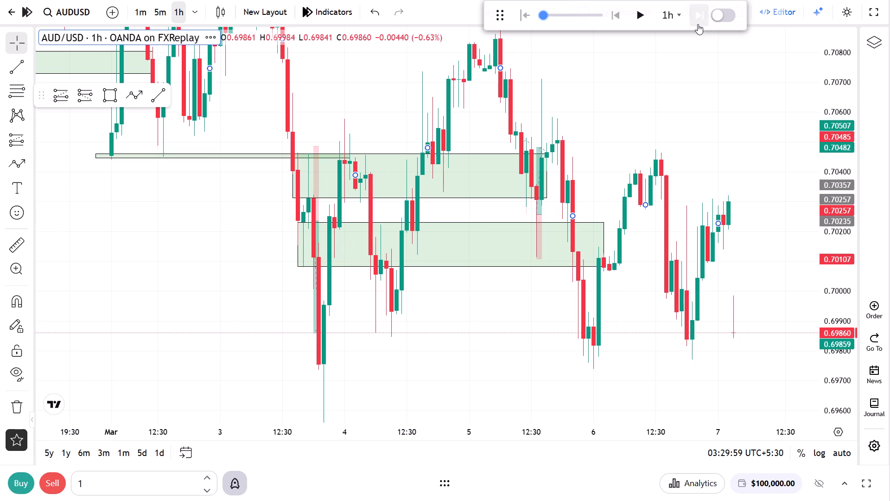
pyautogui.click(698, 24)
pyautogui.doubleClick(698, 24)
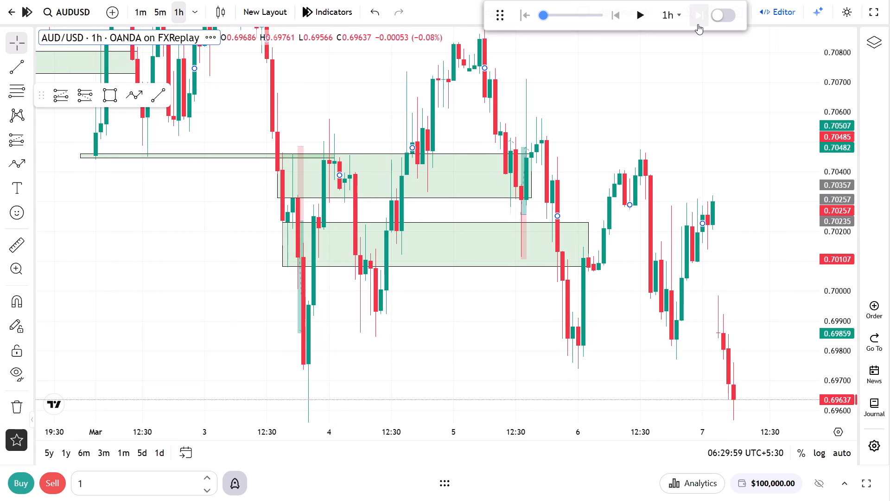
pyautogui.doubleClick(698, 24)
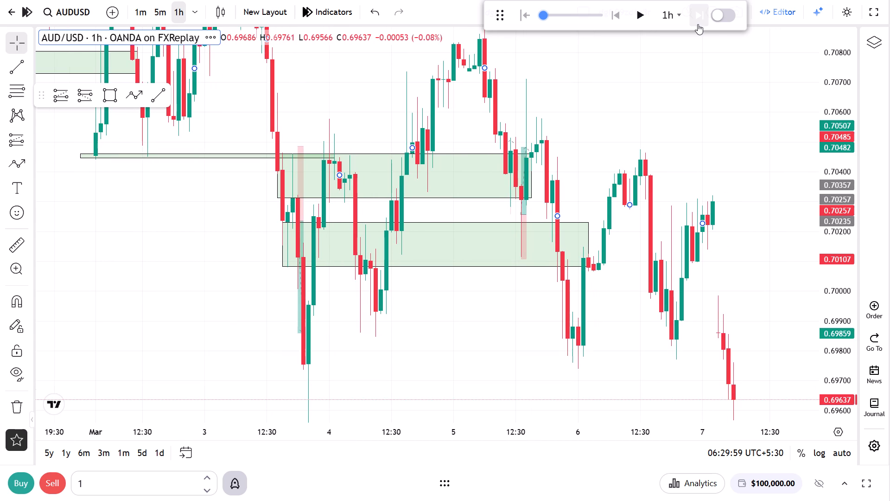
pyautogui.click(698, 24)
pyautogui.click(698, 24)
pyautogui.click(698, 24)
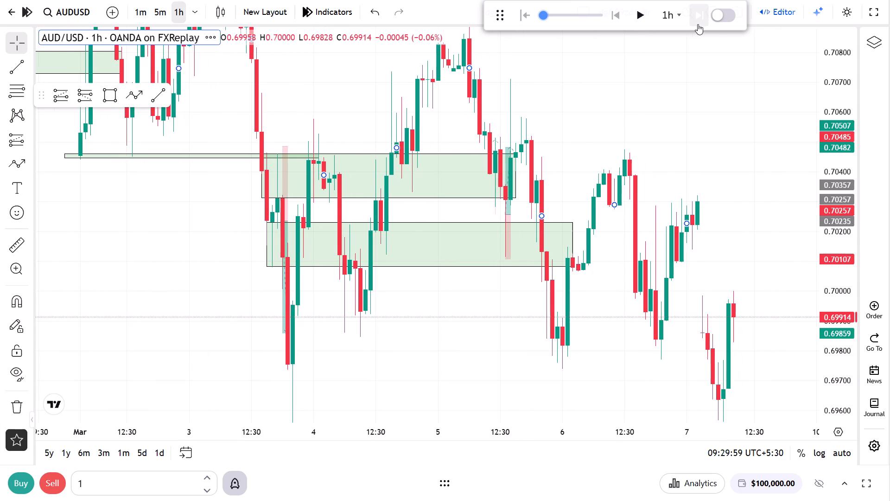
pyautogui.moveTo(838, 94); pyautogui.dragTo(841, 193)
pyautogui.moveTo(698, 166); pyautogui.dragTo(695, 122)
pyautogui.click(696, 19)
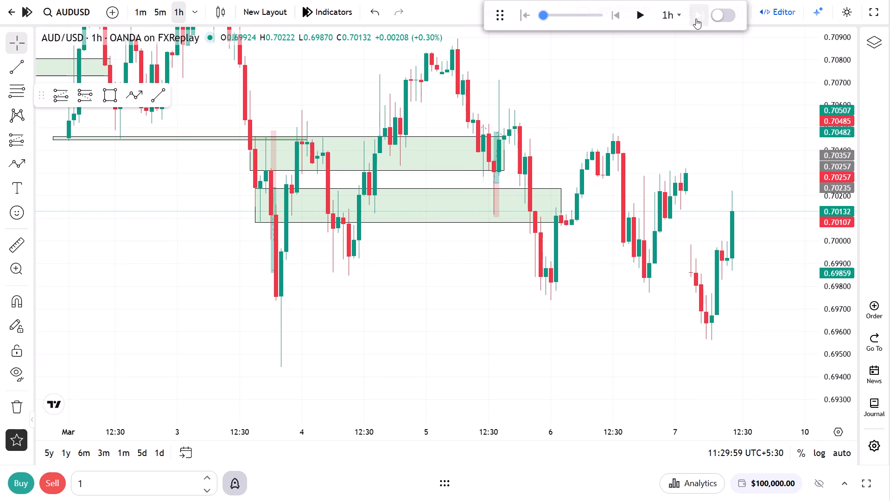
# Advance the 1h replay to 15:29:59 on 10 March.
pyautogui.moveTo(717, 132); pyautogui.dragTo(720, 179)
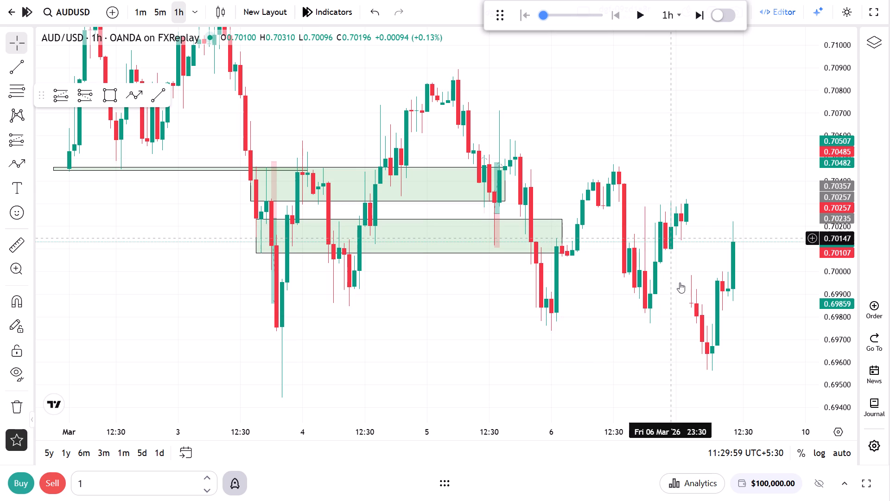
pyautogui.tripleClick(697, 12)
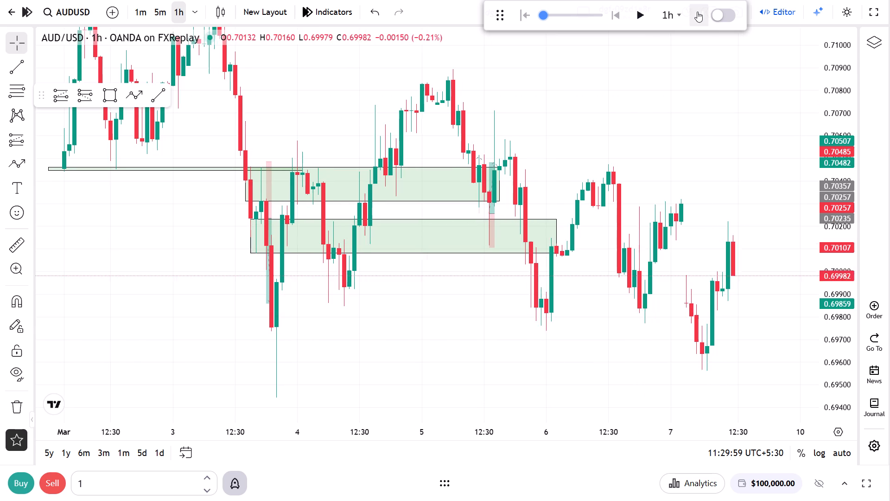
pyautogui.tripleClick(697, 12)
pyautogui.tripleClick(697, 12)
pyautogui.tripleClick(697, 12)
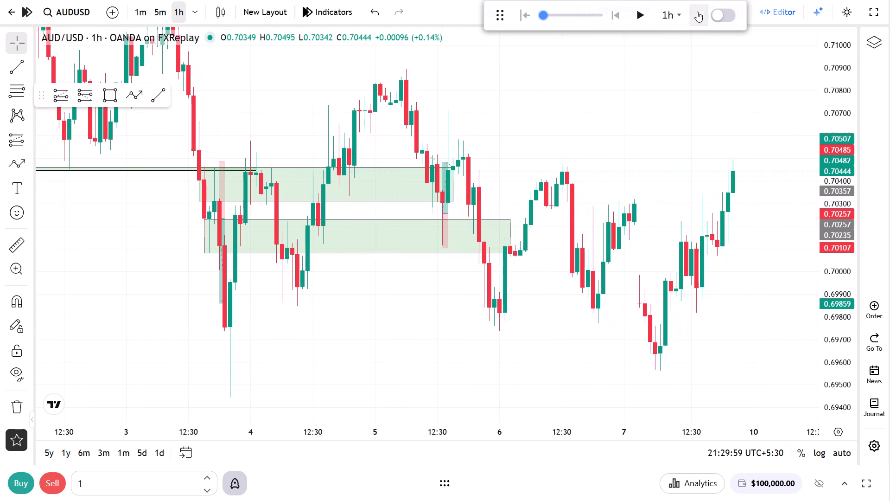
pyautogui.tripleClick(697, 12)
pyautogui.tripleClick(697, 12)
pyautogui.tripleClick(697, 12)
pyautogui.tripleClick(697, 12)
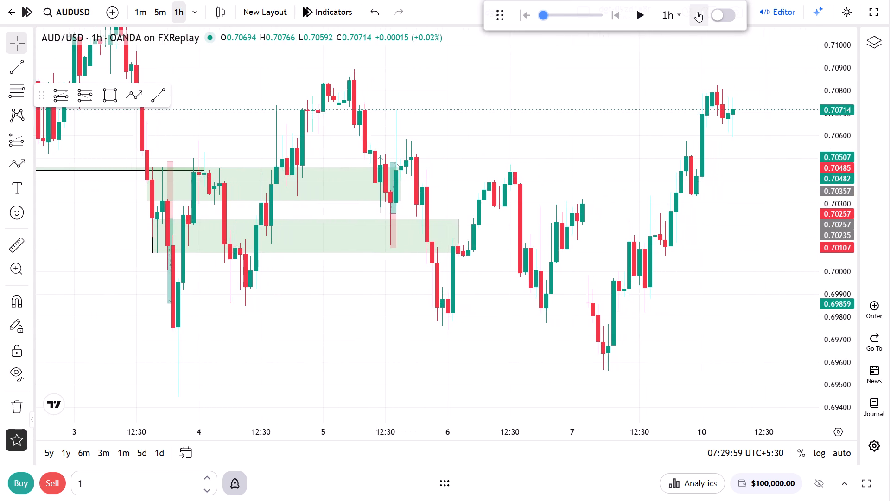
pyautogui.tripleClick(697, 12)
pyautogui.click(697, 12)
# Draw a rectangle zone between about 0.70846 and 0.70894 from 03:30 on 5 March to 21:30 on 10 March.
pyautogui.moveTo(559, 78); pyautogui.dragTo(571, 174)
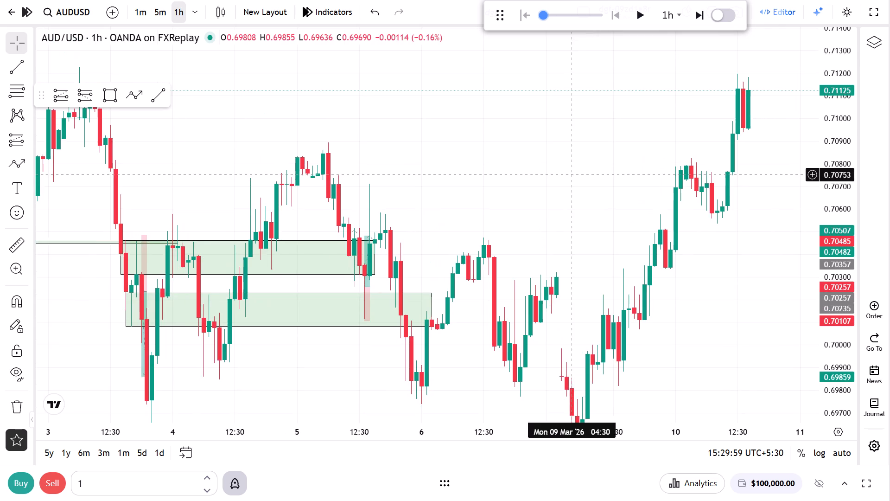
pyautogui.click(111, 91)
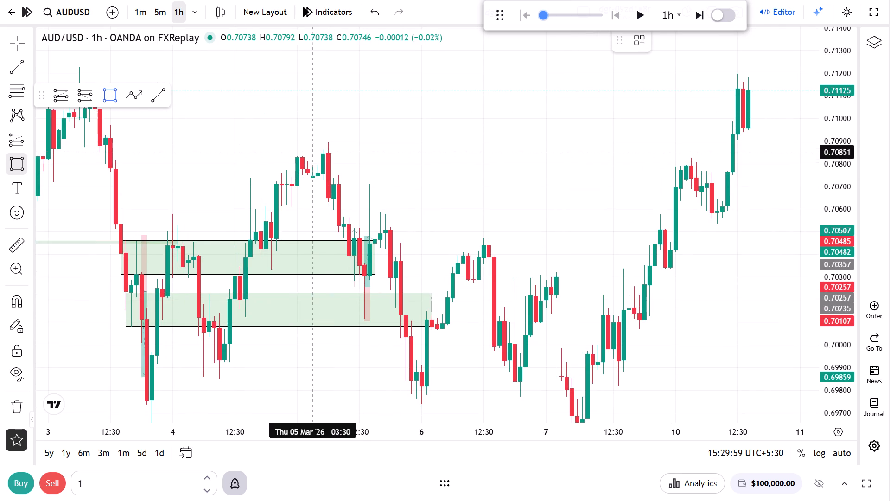
pyautogui.click(311, 153)
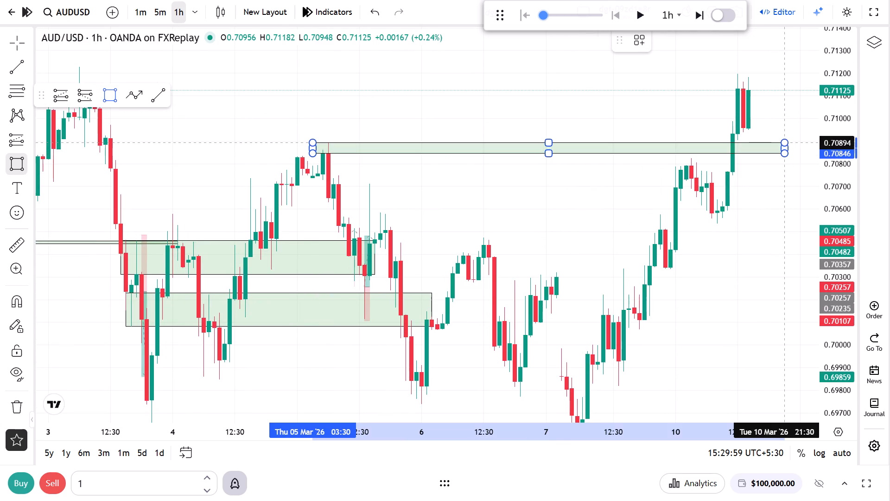
pyautogui.click(784, 142)
pyautogui.click(758, 196)
pyautogui.moveTo(758, 196); pyautogui.dragTo(711, 231)
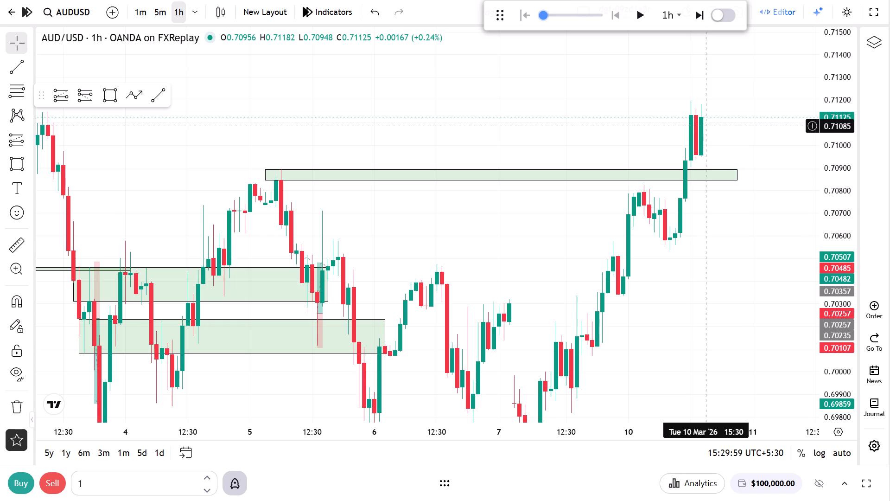
# Advance the 1h replay candle by candle to 14:29:59 on 11 March.
pyautogui.click(705, 9)
pyautogui.doubleClick(705, 9)
pyautogui.tripleClick(705, 9)
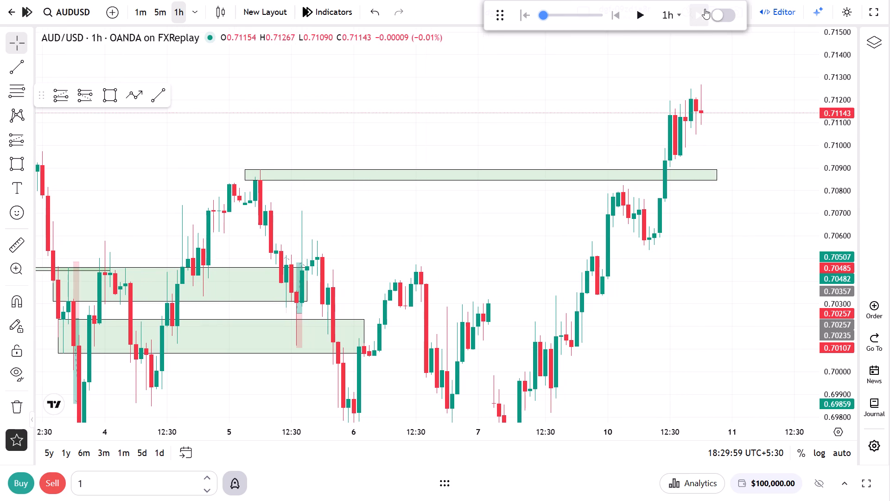
pyautogui.click(705, 9)
pyautogui.doubleClick(705, 9)
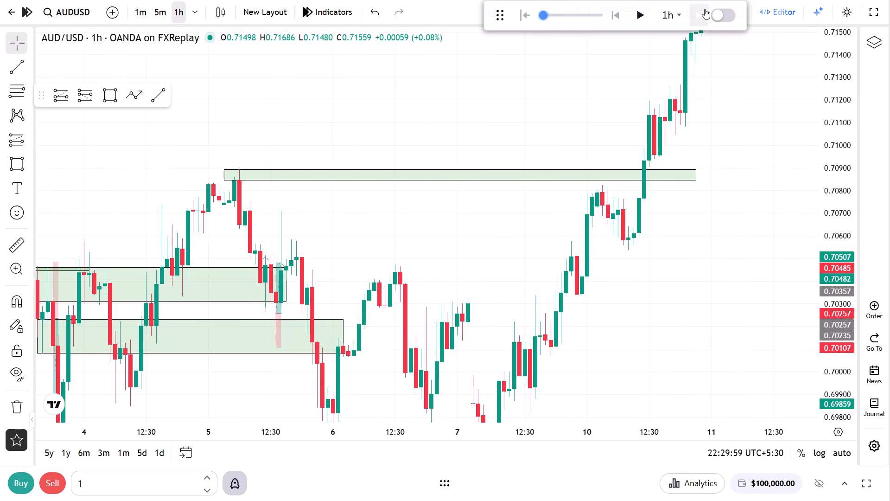
pyautogui.moveTo(707, 54); pyautogui.dragTo(700, 236)
pyautogui.tripleClick(699, 10)
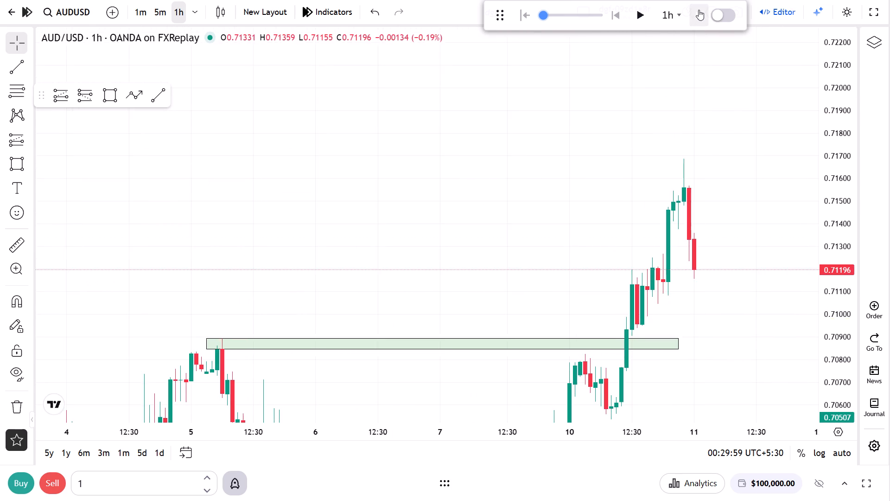
pyautogui.tripleClick(699, 10)
pyautogui.tripleClick(699, 10)
pyautogui.tripleClick(699, 10)
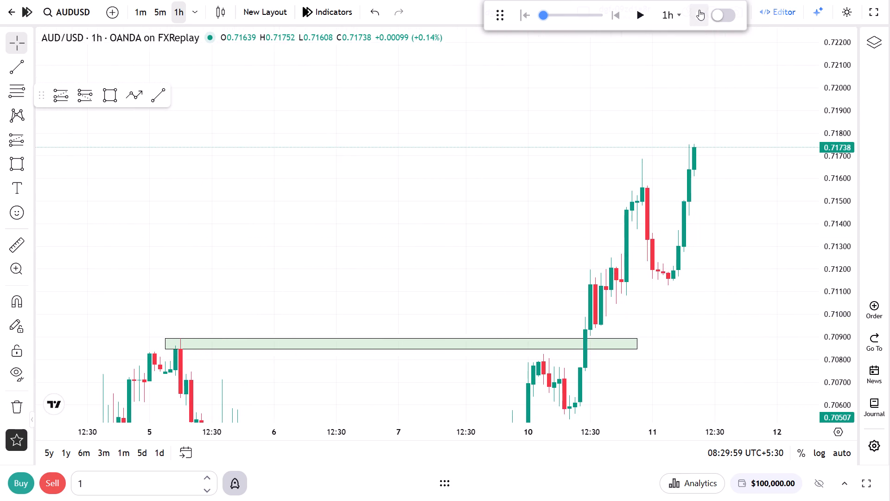
pyautogui.doubleClick(699, 10)
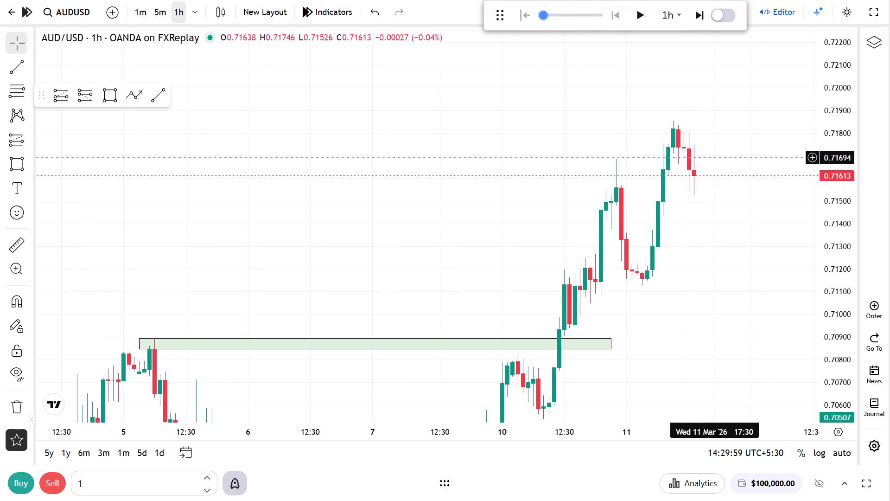
# Draw a rectangle zone between about 0.71561 and 0.71685 from 18:30 on 10 March to 15:30 on 11 March.
pyautogui.click(115, 91)
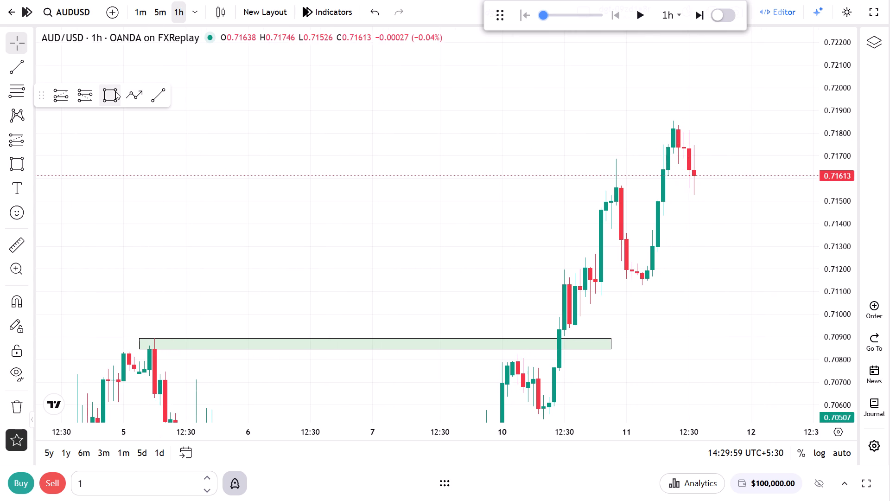
pyautogui.click(596, 187)
pyautogui.click(703, 159)
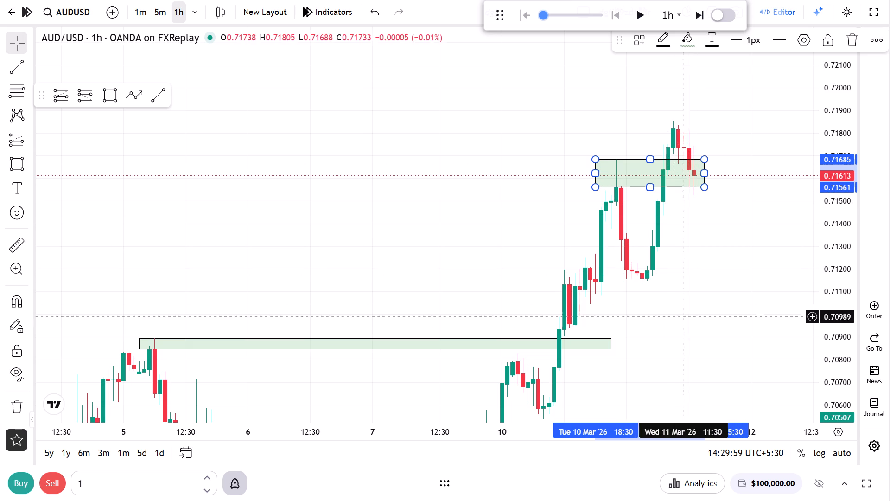
pyautogui.moveTo(699, 282); pyautogui.dragTo(639, 365)
pyautogui.moveTo(546, 238); pyautogui.dragTo(561, 234)
pyautogui.click(664, 348)
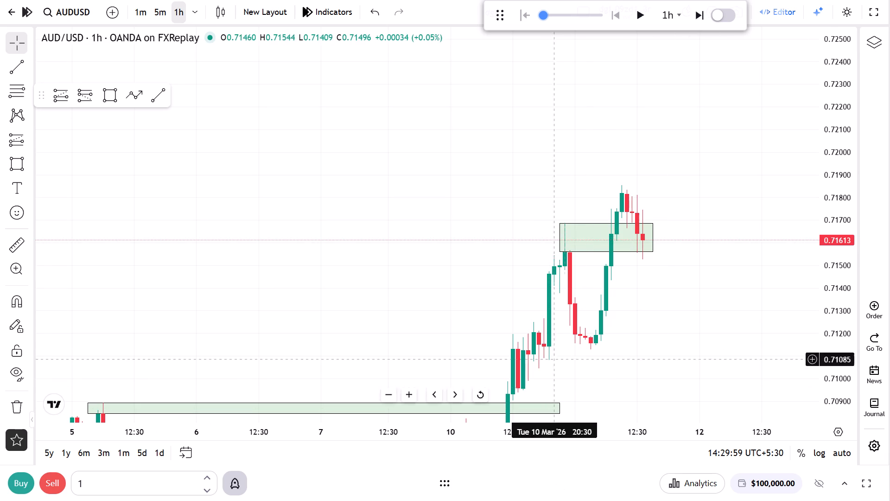
# Switch to the 1m chart and examine the 11 March price action around the new zone for an entry.
pyautogui.scroll(2, 621, 402)
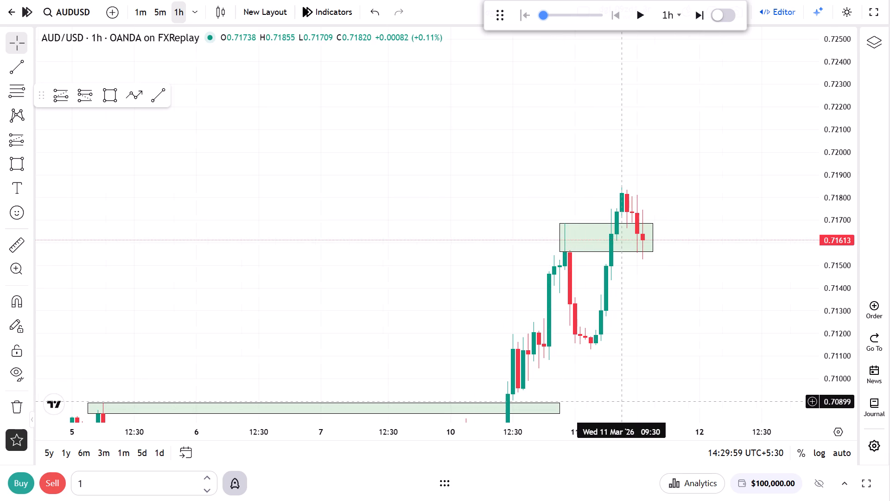
pyautogui.scroll(2, 621, 402)
pyautogui.moveTo(833, 161); pyautogui.dragTo(832, 232)
pyautogui.moveTo(667, 297); pyautogui.dragTo(758, 283)
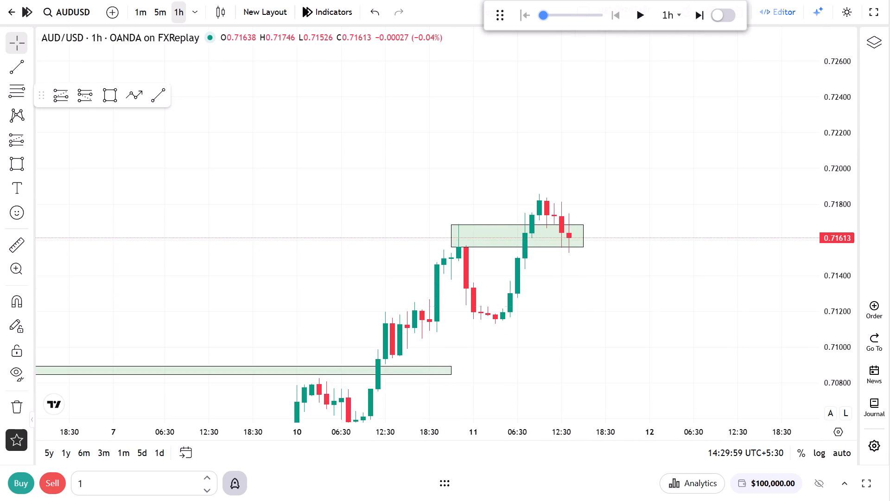
pyautogui.moveTo(758, 283); pyautogui.dragTo(691, 367)
pyautogui.click(141, 21)
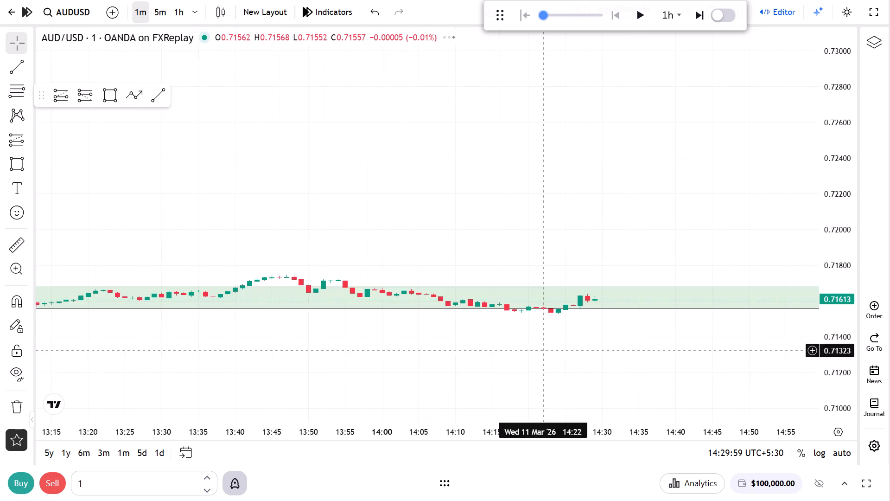
pyautogui.scroll(-20, 547, 377)
pyautogui.scroll(-9, 547, 377)
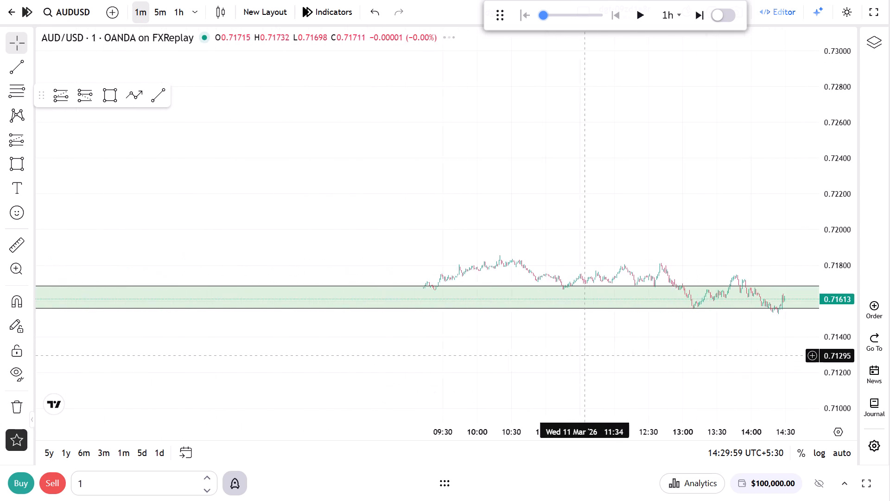
pyautogui.scroll(-4, 630, 346)
pyautogui.moveTo(834, 397); pyautogui.dragTo(862, 122)
pyautogui.moveTo(716, 238); pyautogui.dragTo(716, 238)
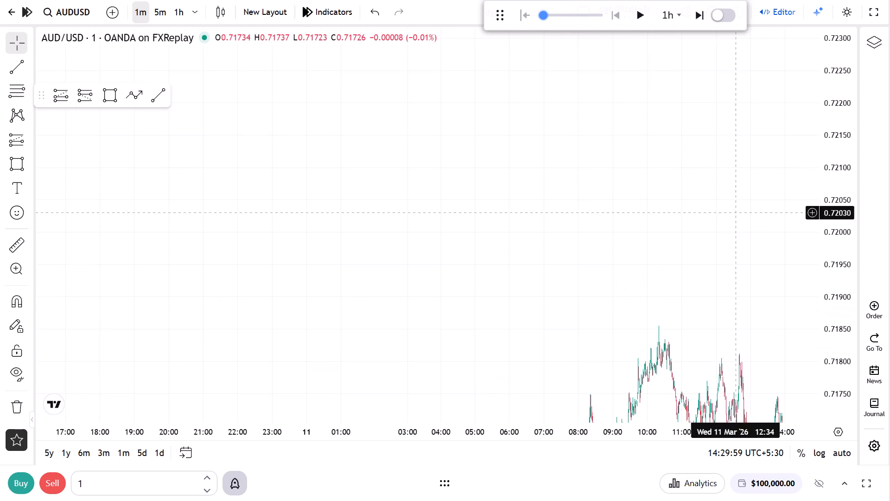
pyautogui.moveTo(716, 238); pyautogui.dragTo(683, 78)
pyautogui.scroll(12, 648, 295)
pyautogui.moveTo(576, 323); pyautogui.dragTo(677, 231)
pyautogui.scroll(5, 603, 284)
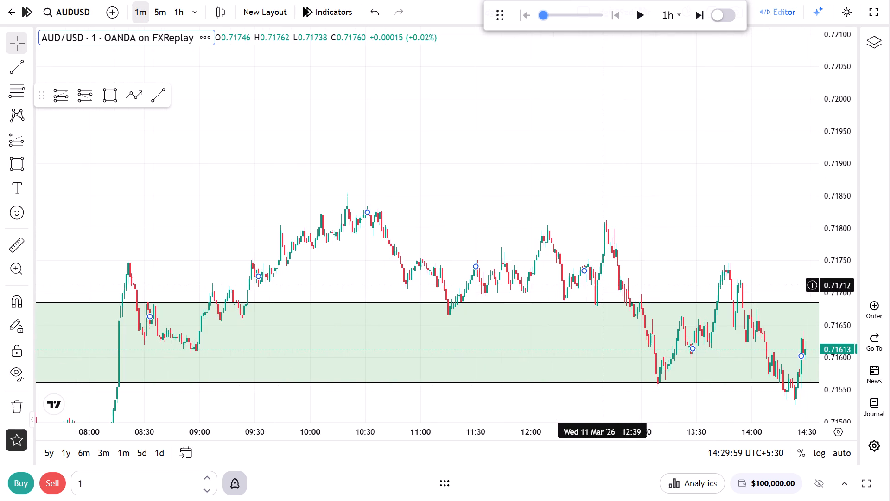
pyautogui.moveTo(831, 360); pyautogui.dragTo(848, 189)
pyautogui.moveTo(524, 233); pyautogui.dragTo(679, 52)
pyautogui.scroll(5, 572, 157)
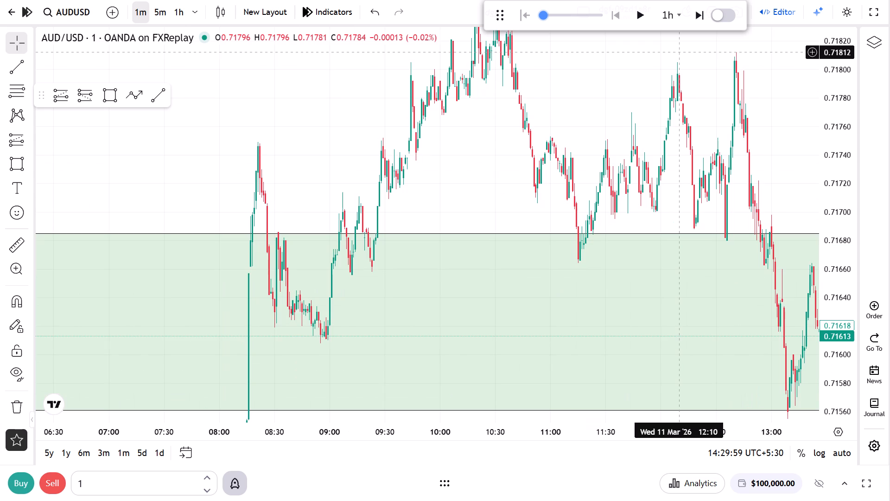
pyautogui.moveTo(539, 77); pyautogui.dragTo(562, 141)
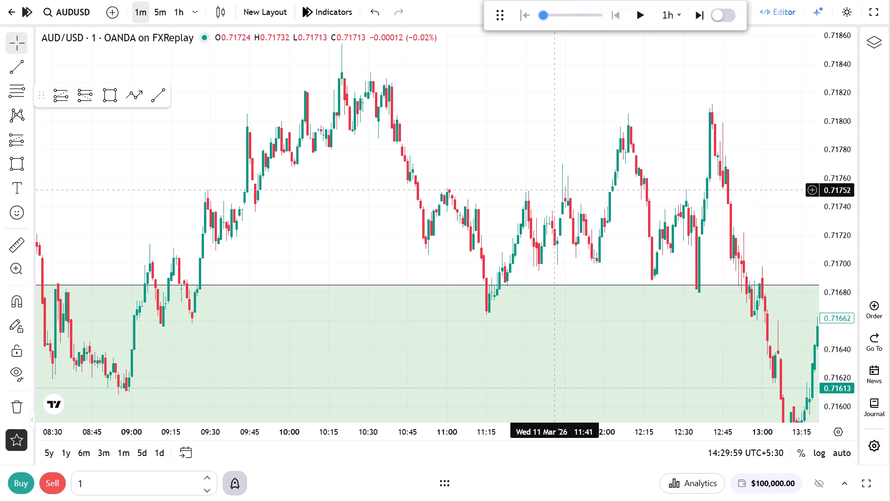
pyautogui.moveTo(555, 190); pyautogui.dragTo(470, 170)
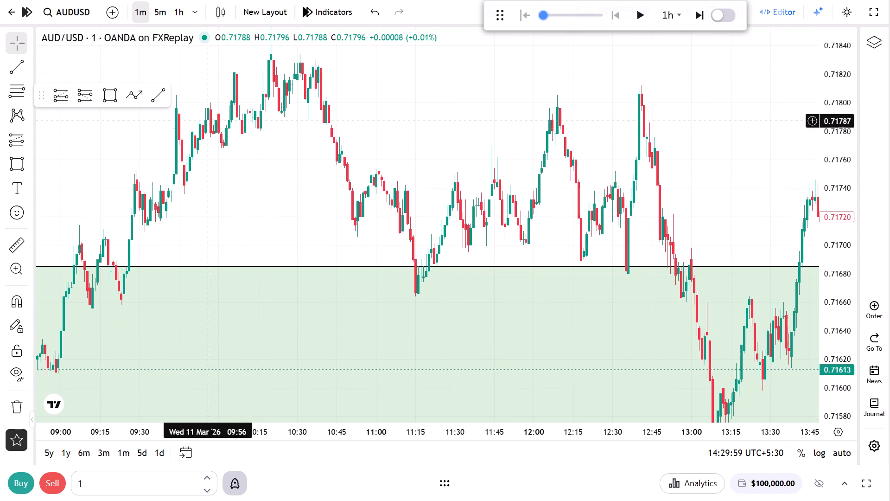
# Plot a long position from 12:26 to about 13:03 on 11 March with entry 0.71726, stop 0.71655 and target 0.71819.
pyautogui.click(64, 95)
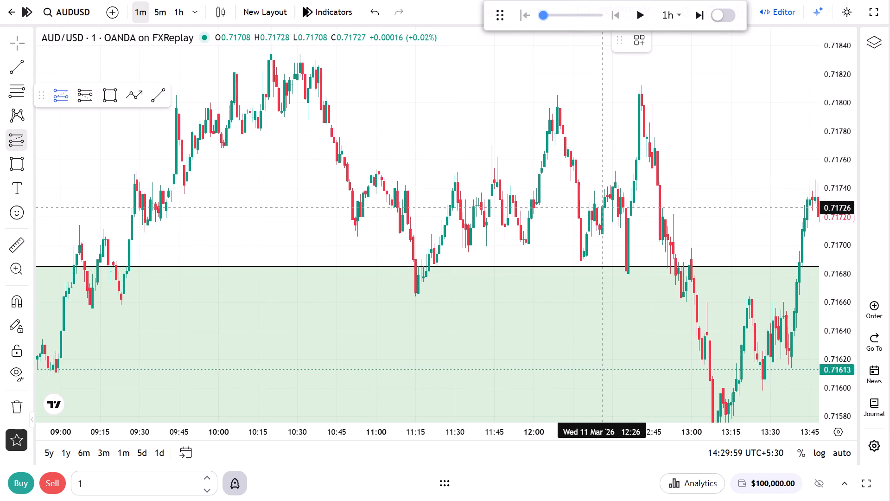
pyautogui.click(603, 207)
pyautogui.moveTo(601, 296); pyautogui.dragTo(602, 306)
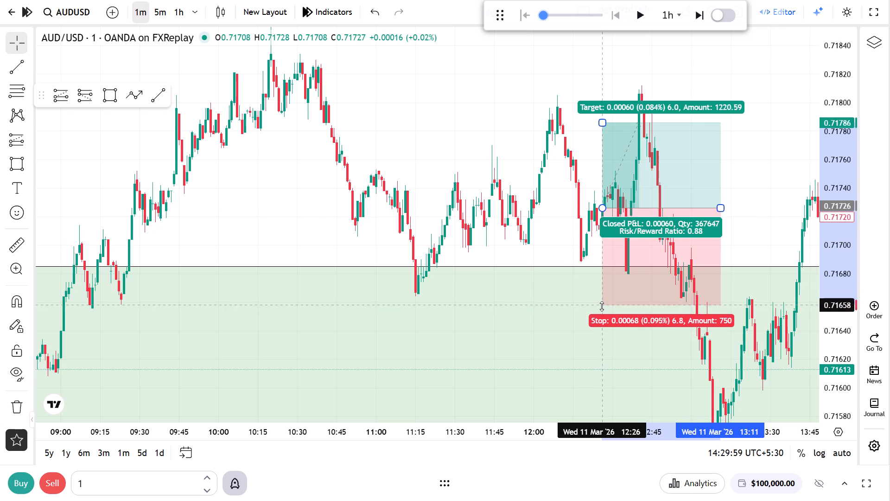
pyautogui.moveTo(602, 306); pyautogui.dragTo(602, 309)
pyautogui.moveTo(605, 124); pyautogui.dragTo(603, 95)
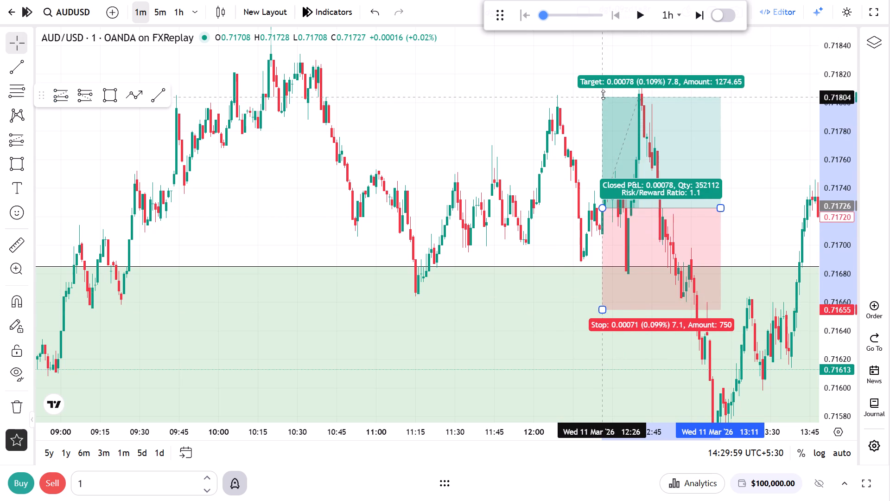
pyautogui.moveTo(603, 95); pyautogui.dragTo(609, 79)
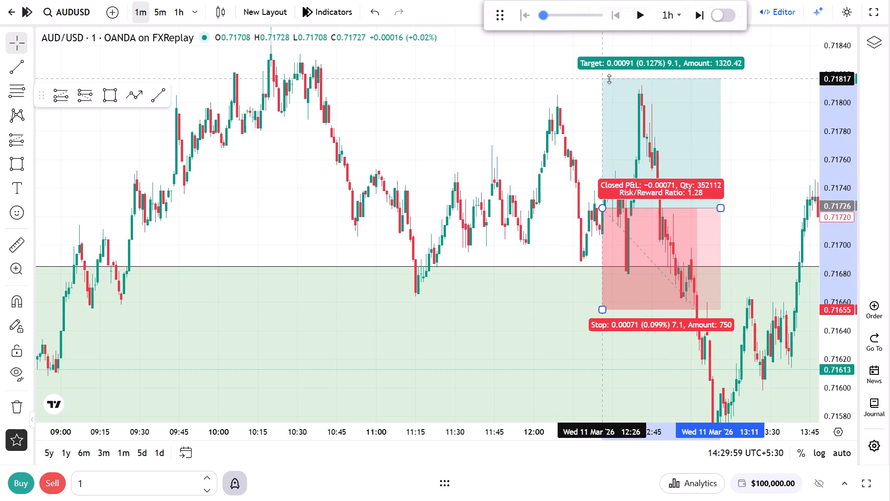
pyautogui.moveTo(609, 79); pyautogui.dragTo(614, 75)
pyautogui.moveTo(723, 210); pyautogui.dragTo(712, 209)
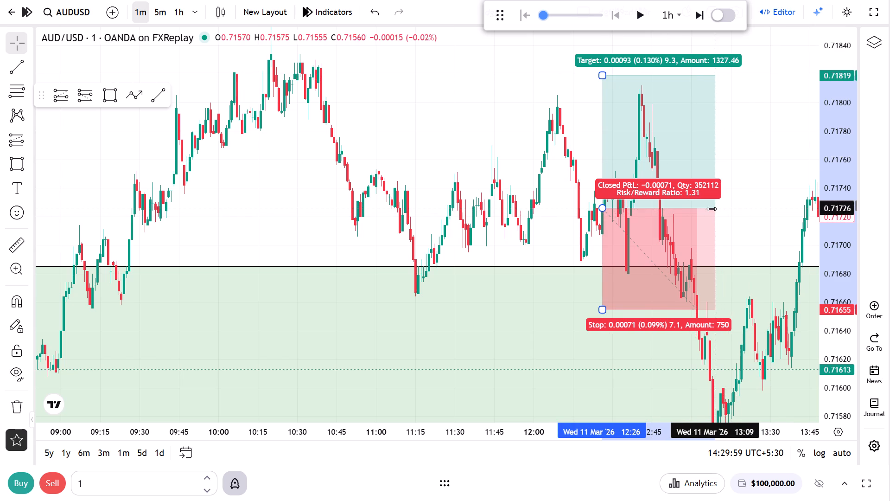
pyautogui.moveTo(712, 209); pyautogui.dragTo(700, 206)
# Return to the 1h chart and advance the replay candle by candle to 13:29:59 on 12 March.
pyautogui.moveTo(759, 200); pyautogui.dragTo(300, 204)
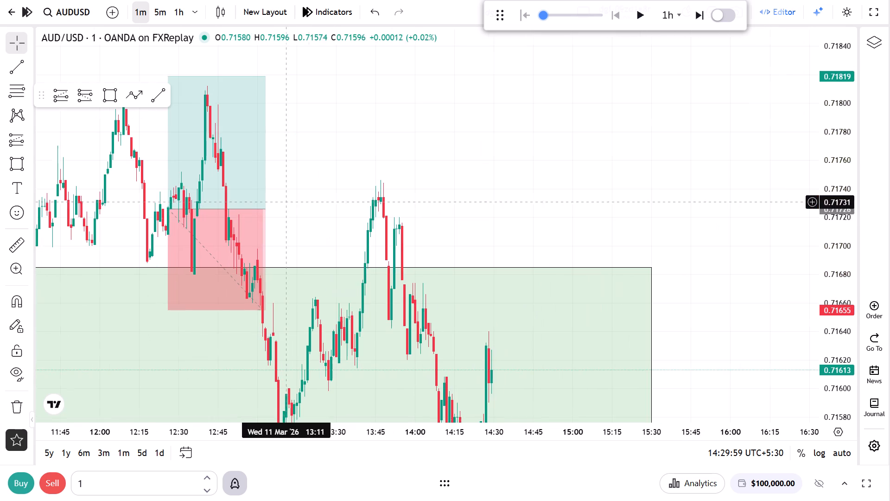
pyautogui.click(182, 14)
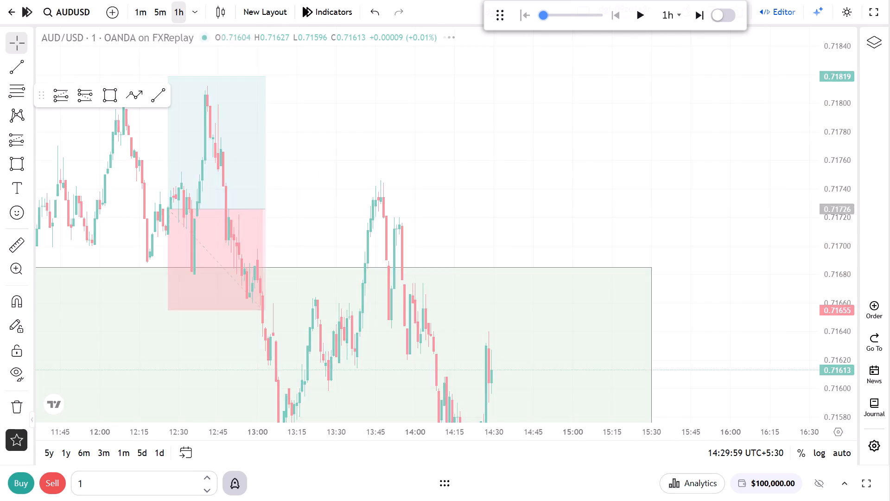
pyautogui.moveTo(846, 126); pyautogui.dragTo(828, 413)
pyautogui.moveTo(589, 317); pyautogui.dragTo(756, 238)
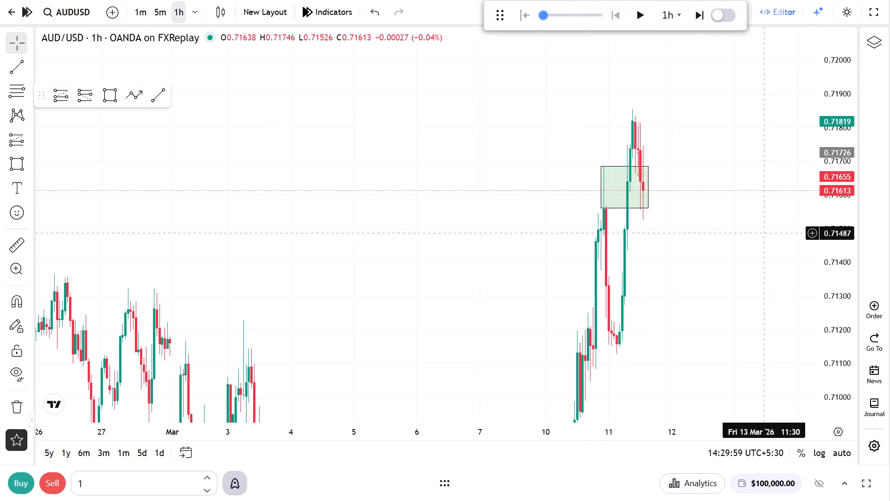
pyautogui.scroll(6, 744, 244)
pyautogui.moveTo(835, 183); pyautogui.dragTo(816, 303)
pyautogui.click(715, 278)
pyautogui.scroll(4, 613, 278)
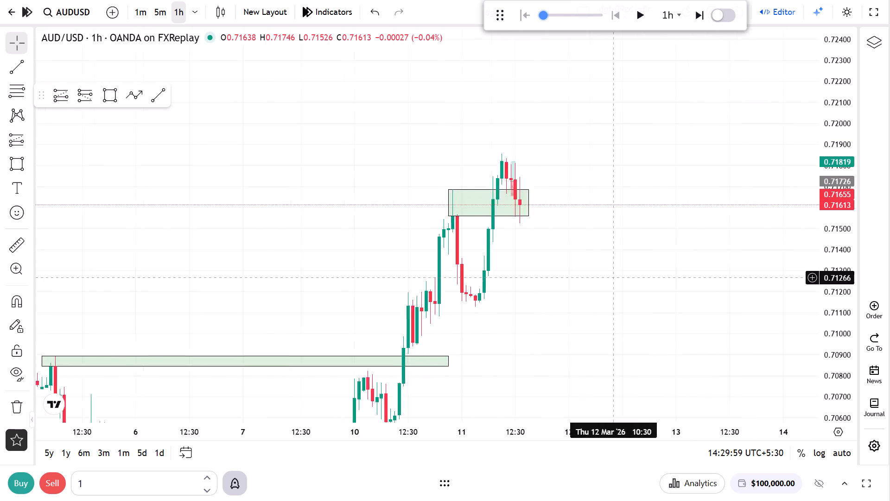
pyautogui.scroll(2, 613, 278)
pyautogui.moveTo(660, 273); pyautogui.dragTo(737, 247)
pyautogui.tripleClick(702, 17)
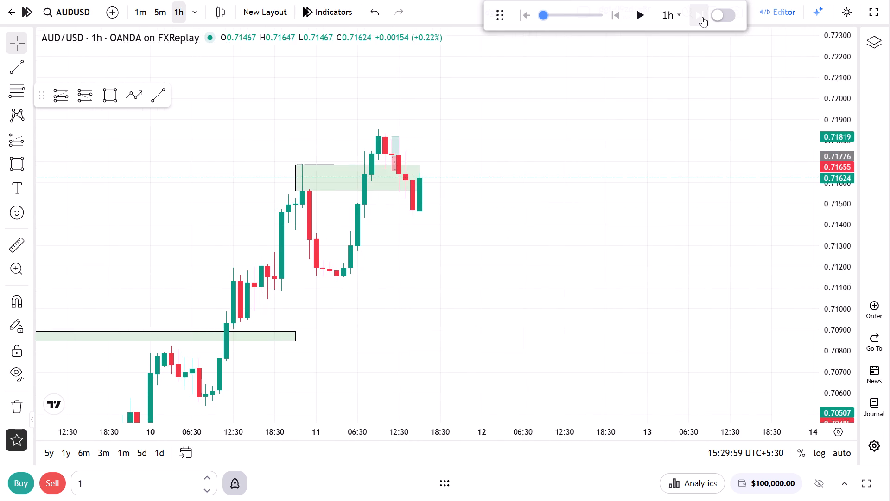
pyautogui.tripleClick(702, 17)
pyautogui.tripleClick(702, 17)
pyautogui.tripleClick(702, 17)
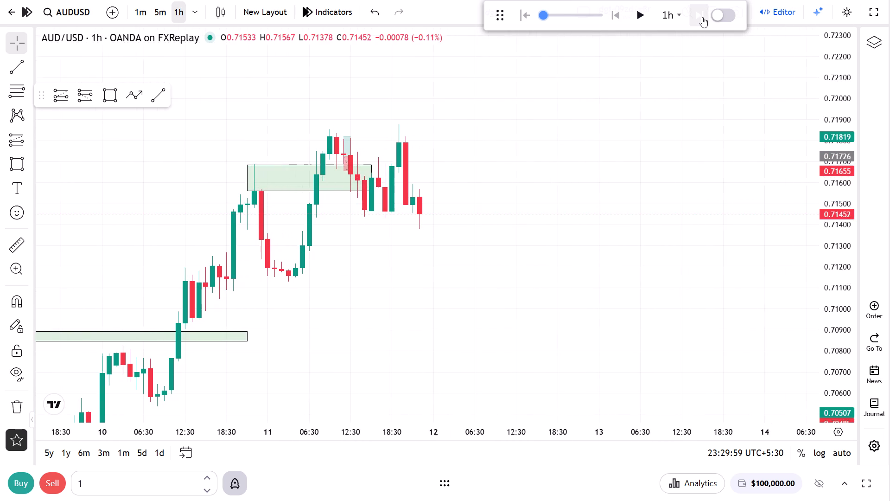
pyautogui.tripleClick(702, 17)
pyautogui.tripleClick(702, 17)
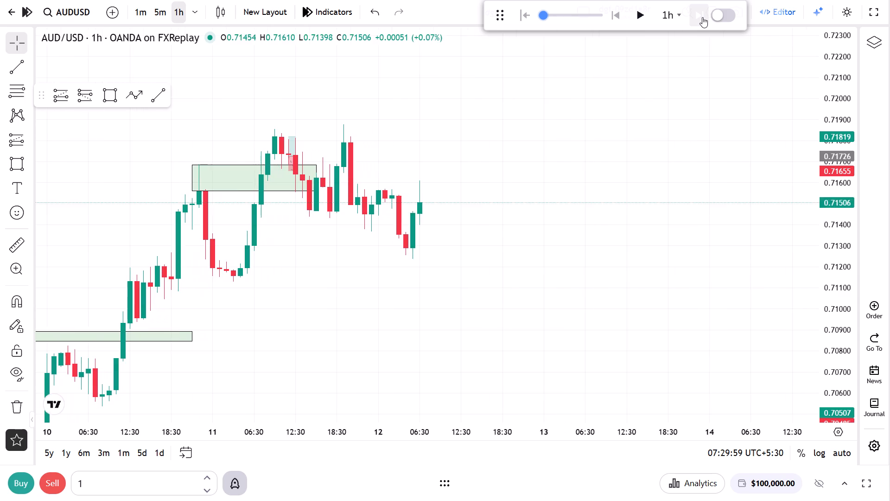
pyautogui.tripleClick(702, 17)
pyautogui.click(702, 17)
pyautogui.click(702, 17)
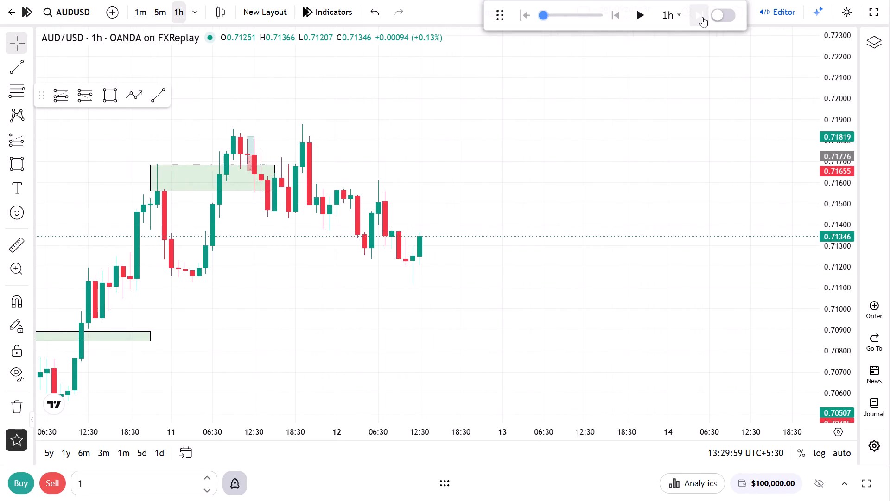
# Draw a thin rectangle zone between about 0.7113 and 0.7116 from 00:30 on 11 March to 16:30 on 12 March.
pyautogui.scroll(-4, 521, 211)
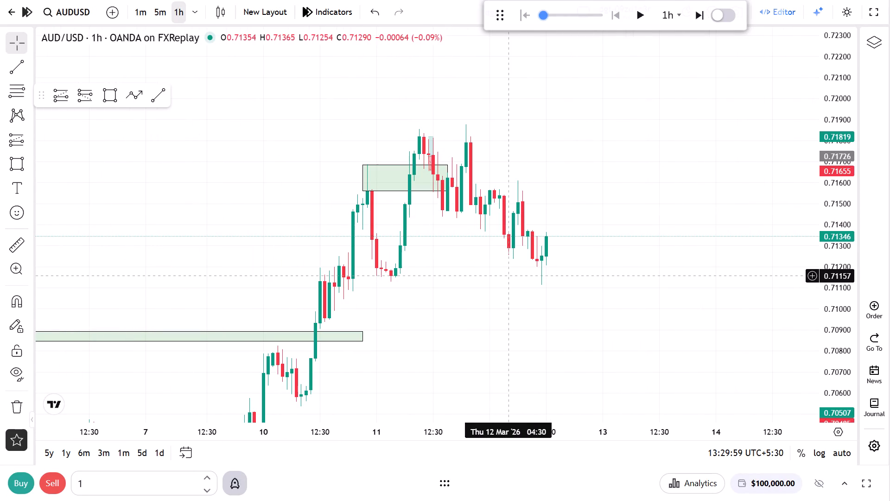
pyautogui.click(107, 92)
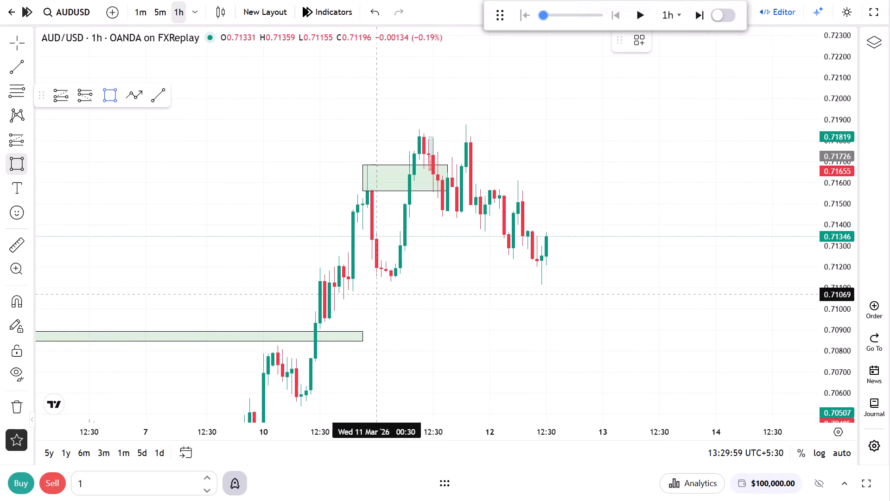
pyautogui.click(378, 276)
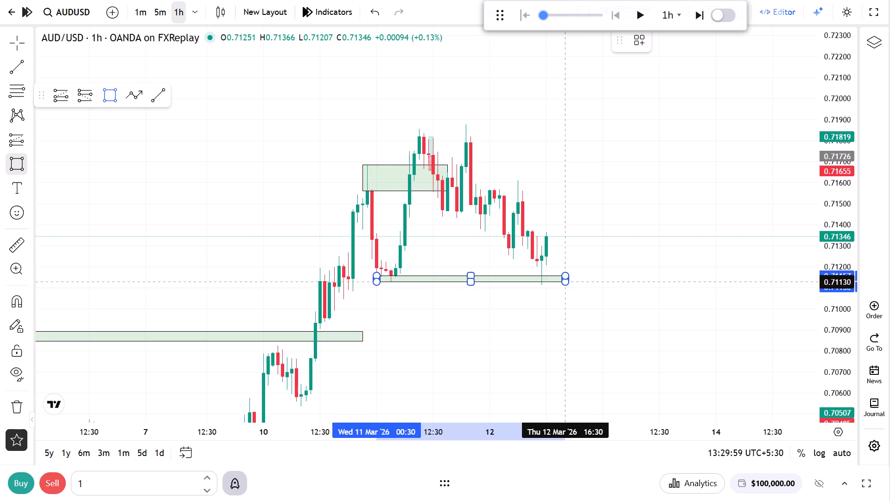
pyautogui.click(564, 283)
pyautogui.click(530, 312)
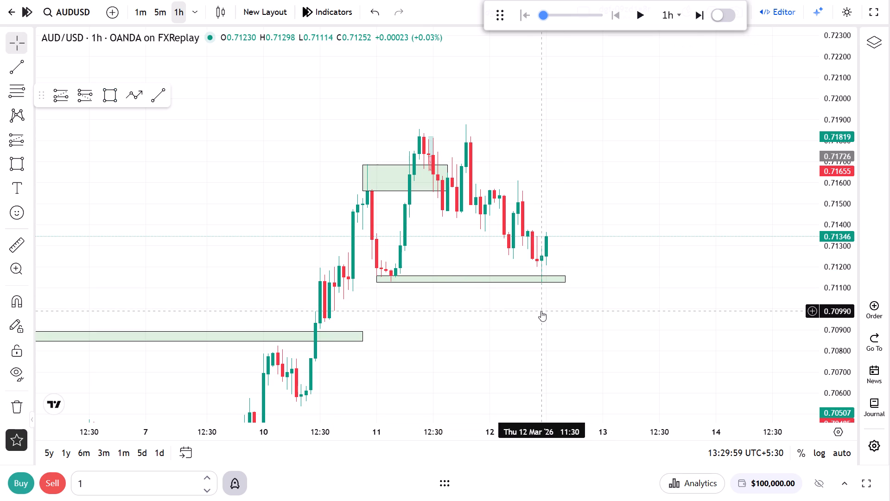
# Switch to the 1m chart and examine the 12 March price action around the new zone for an entry.
pyautogui.click(148, 9)
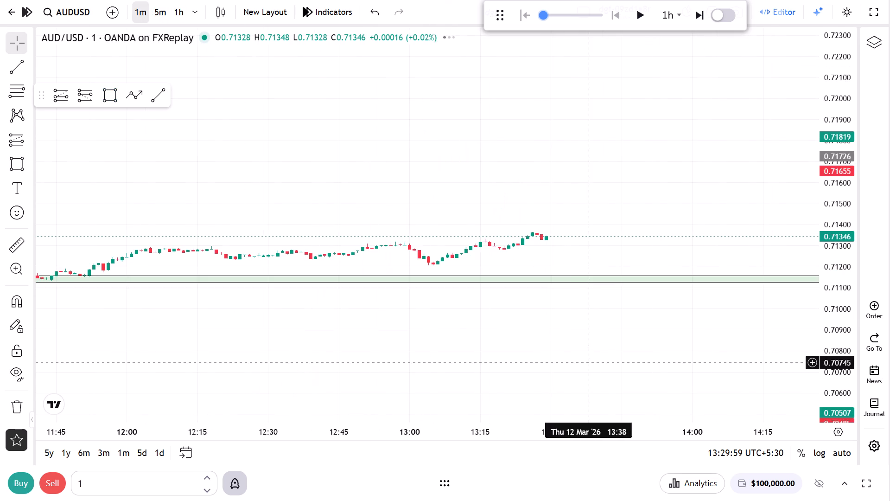
pyautogui.scroll(-16, 582, 369)
pyautogui.scroll(-5, 586, 366)
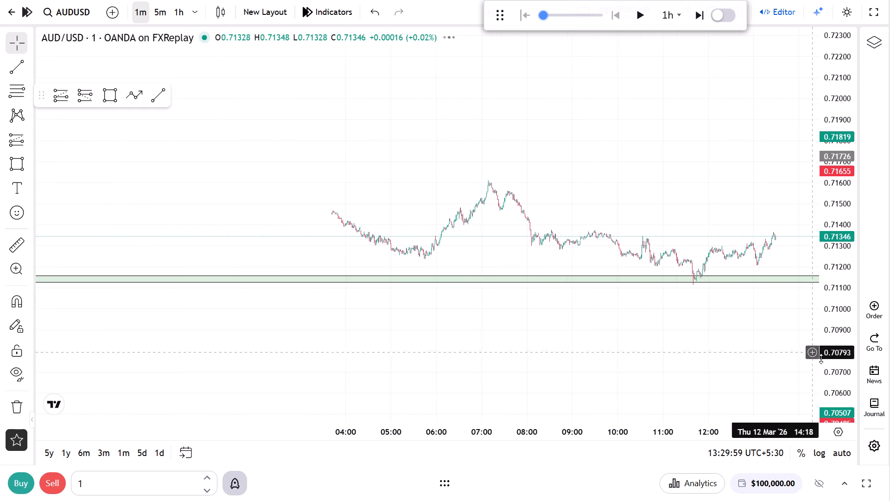
pyautogui.moveTo(835, 390); pyautogui.dragTo(854, 105)
pyautogui.moveTo(721, 322); pyautogui.dragTo(725, 158)
pyautogui.scroll(5, 654, 315)
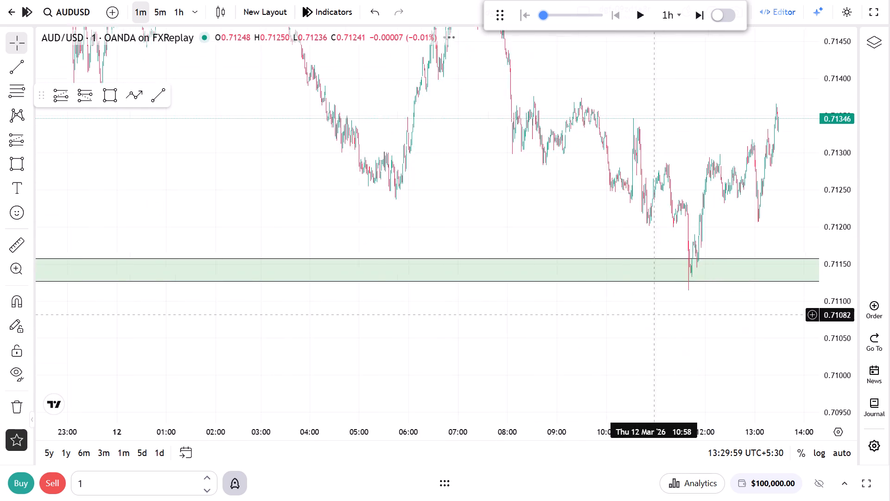
pyautogui.scroll(5, 654, 316)
pyautogui.scroll(4, 594, 283)
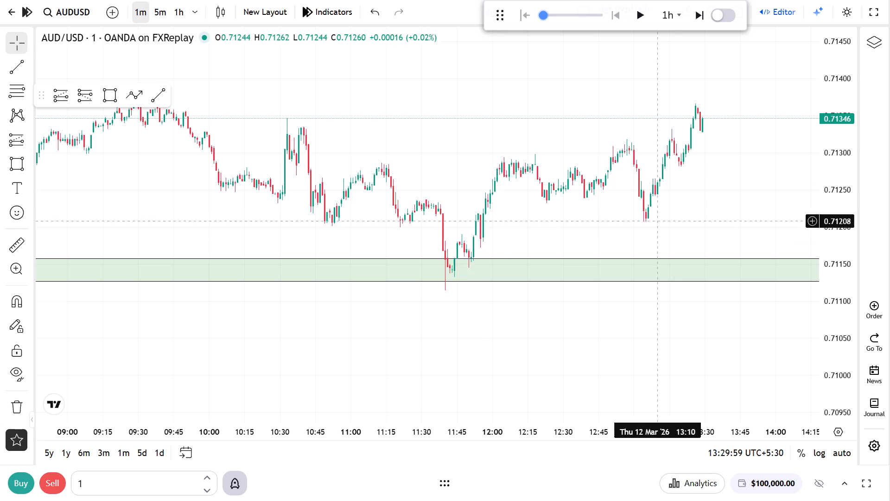
pyautogui.moveTo(831, 411); pyautogui.dragTo(844, 273)
pyautogui.moveTo(582, 241); pyautogui.dragTo(653, 375)
pyautogui.scroll(3, 654, 377)
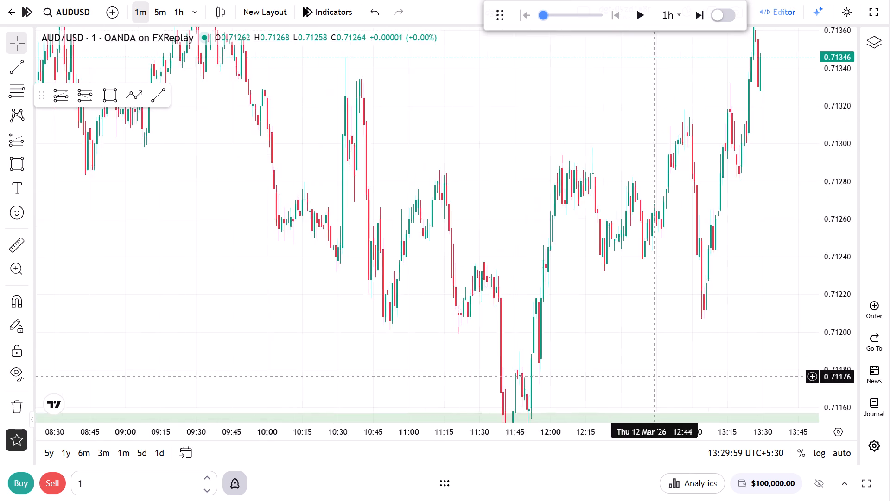
pyautogui.scroll(2, 654, 377)
pyautogui.scroll(-11, 343, 284)
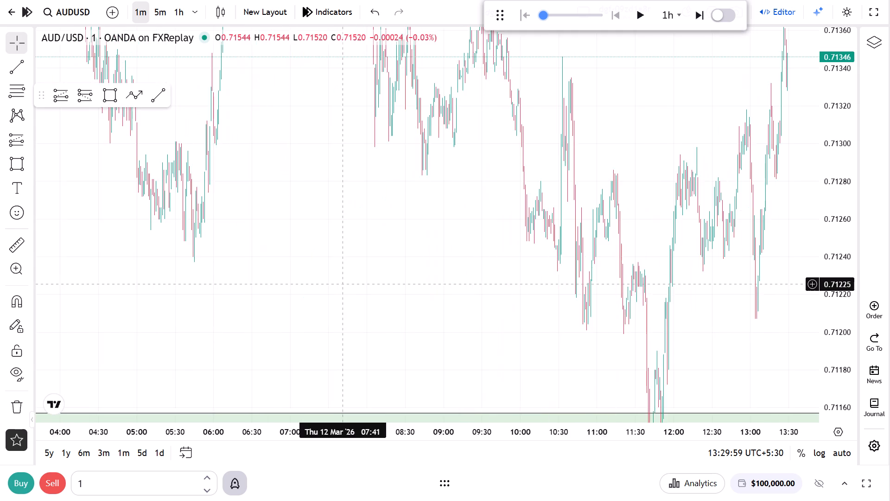
pyautogui.scroll(11, 343, 284)
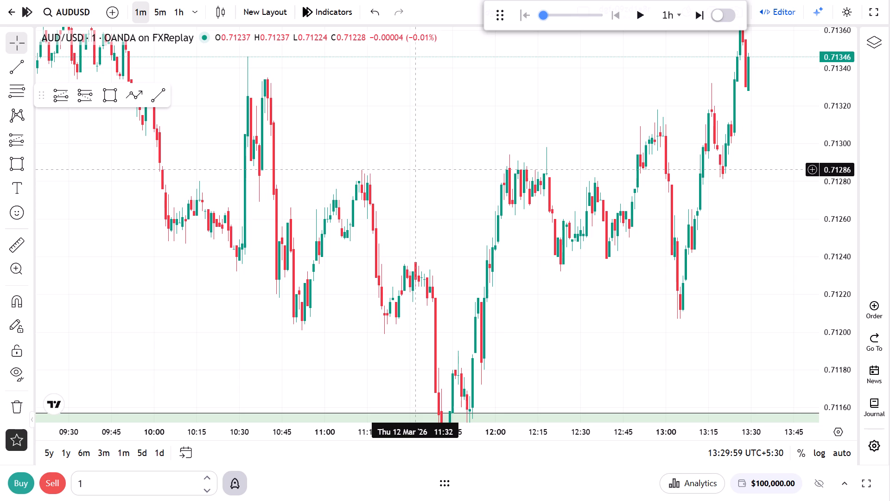
# Plot a long position starting at 12:53 on 12 March with entry 0.71300 and stop 0.71099, below the zone.
pyautogui.click(71, 105)
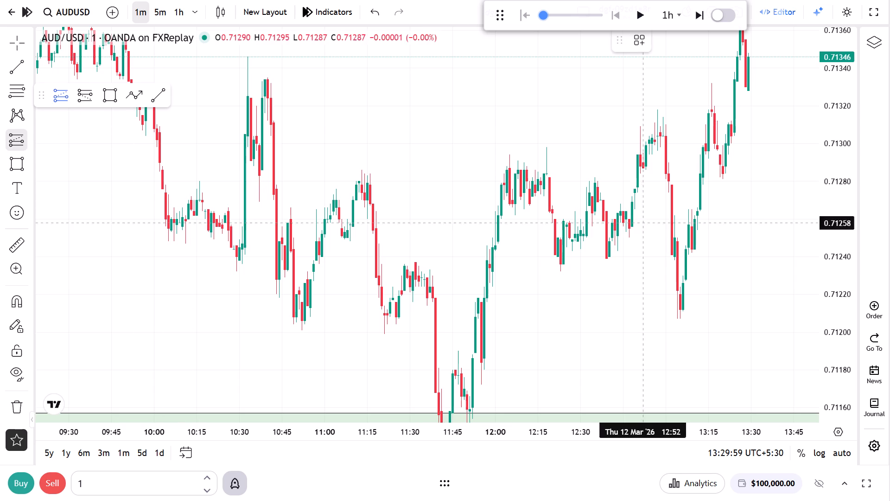
pyautogui.click(647, 144)
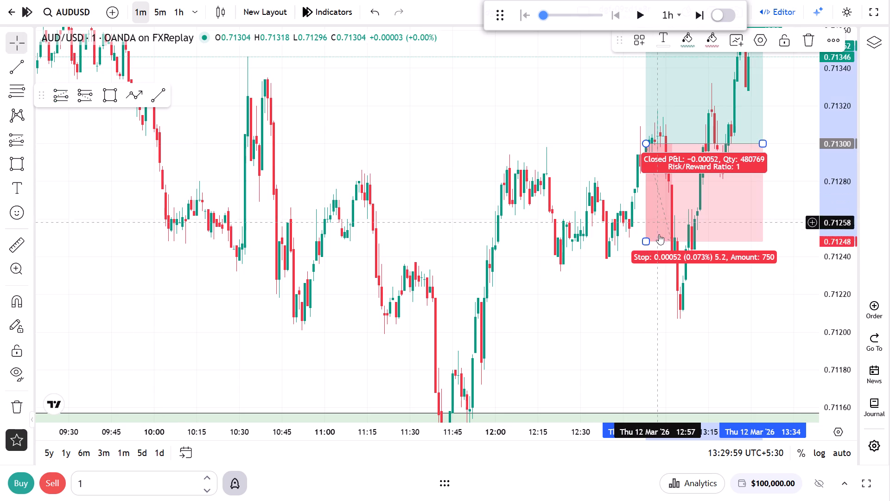
pyautogui.moveTo(646, 238); pyautogui.dragTo(648, 394)
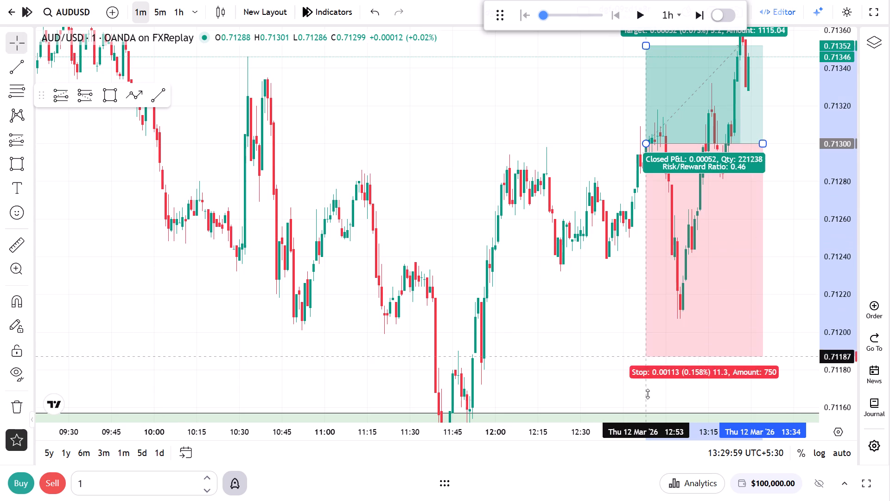
pyautogui.moveTo(648, 394); pyautogui.dragTo(653, 429)
pyautogui.moveTo(598, 364); pyautogui.dragTo(542, 239)
pyautogui.moveTo(601, 321); pyautogui.dragTo(601, 367)
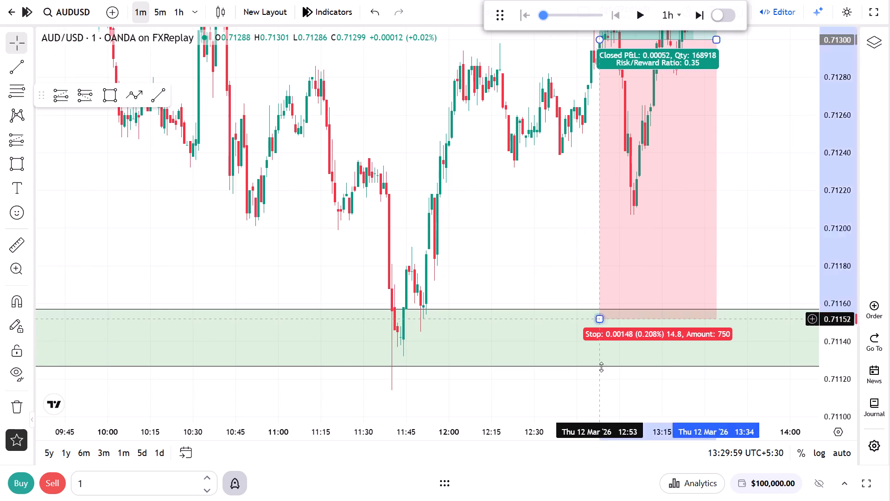
pyautogui.moveTo(601, 367); pyautogui.dragTo(602, 412)
pyautogui.moveTo(546, 388); pyautogui.dragTo(529, 298)
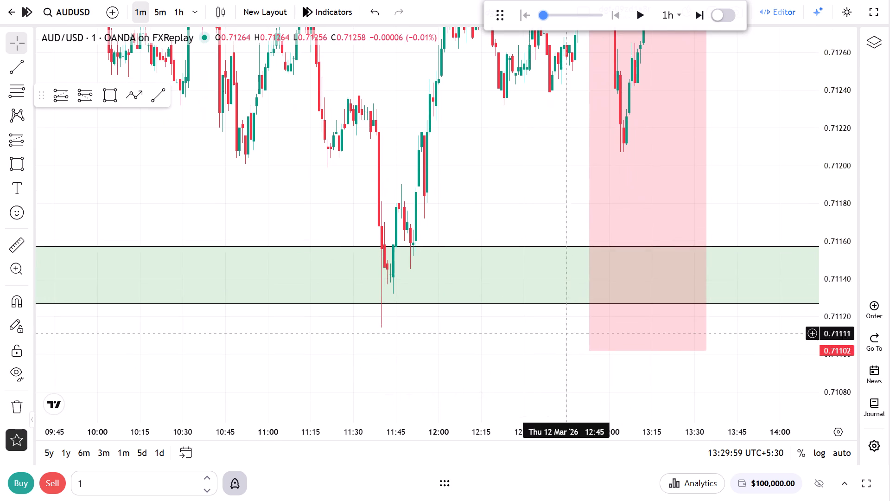
pyautogui.moveTo(593, 351); pyautogui.dragTo(594, 355)
pyautogui.moveTo(556, 161); pyautogui.dragTo(563, 264)
pyautogui.moveTo(851, 129); pyautogui.dragTo(855, 360)
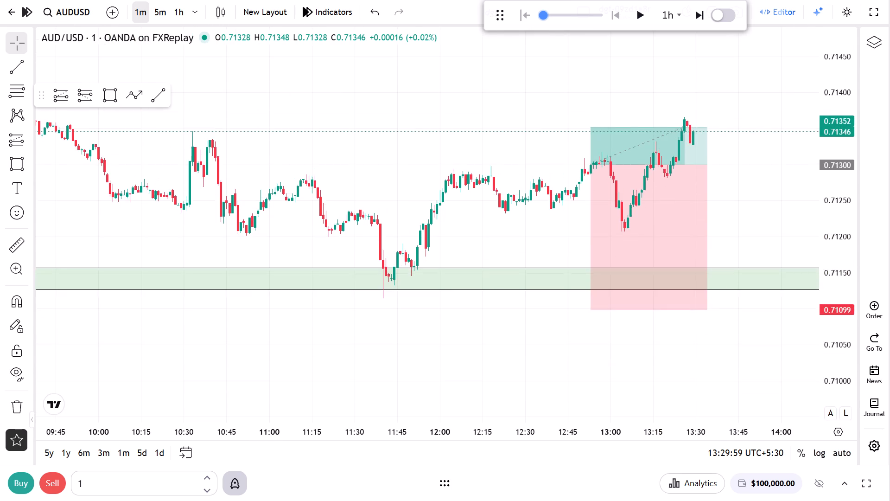
# Set the long position's target to 0.71601 and extend its end time to about 14:42.
pyautogui.moveTo(779, 213); pyautogui.dragTo(680, 363)
pyautogui.moveTo(492, 263); pyautogui.dragTo(507, 110)
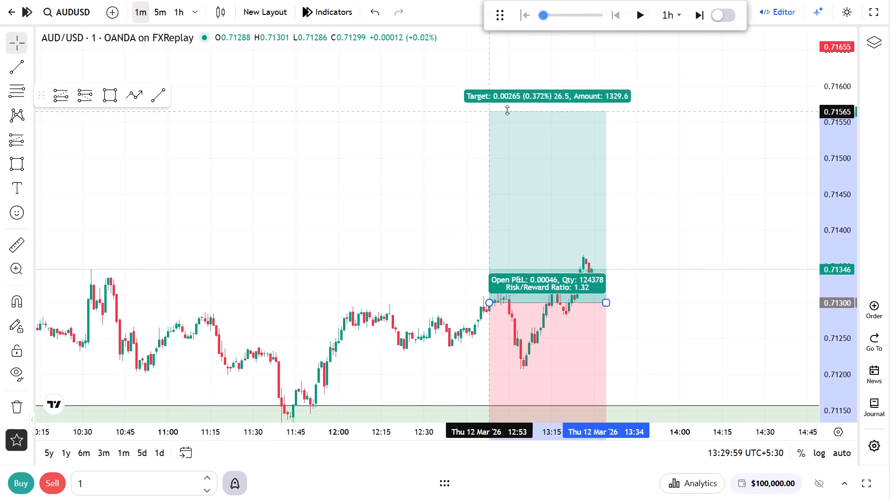
pyautogui.moveTo(507, 110); pyautogui.dragTo(511, 83)
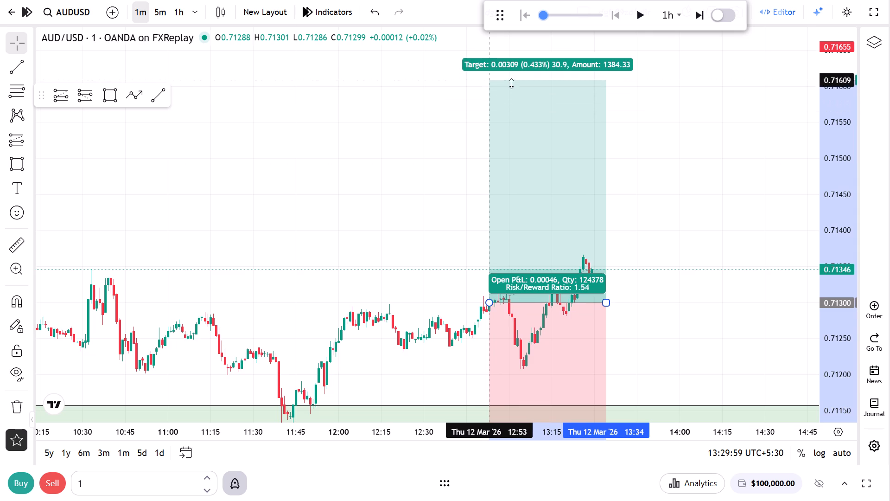
pyautogui.moveTo(511, 83); pyautogui.dragTo(511, 86)
pyautogui.moveTo(609, 303); pyautogui.dragTo(736, 309)
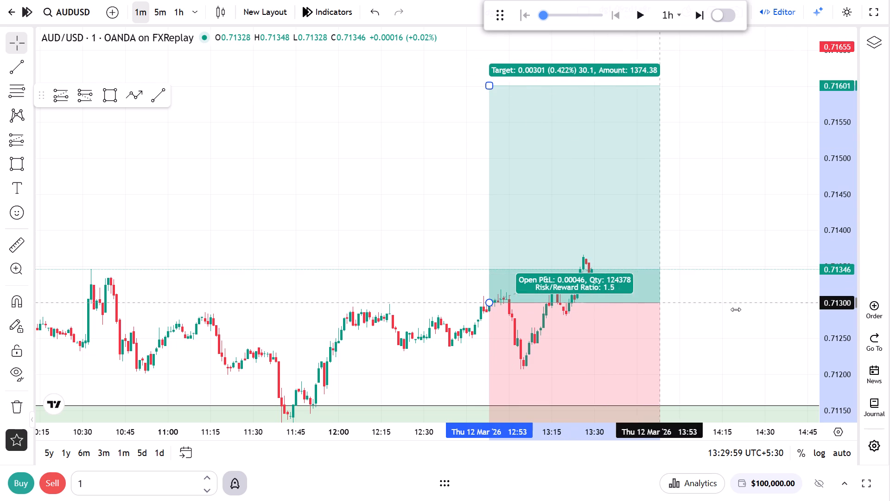
pyautogui.moveTo(736, 309); pyautogui.dragTo(800, 309)
pyautogui.click(426, 280)
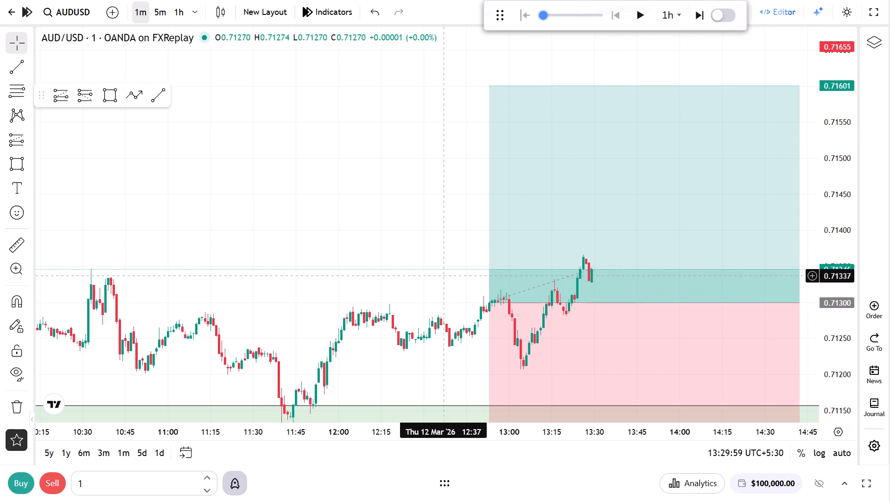
pyautogui.moveTo(448, 275); pyautogui.dragTo(375, 258)
pyautogui.click(691, 420)
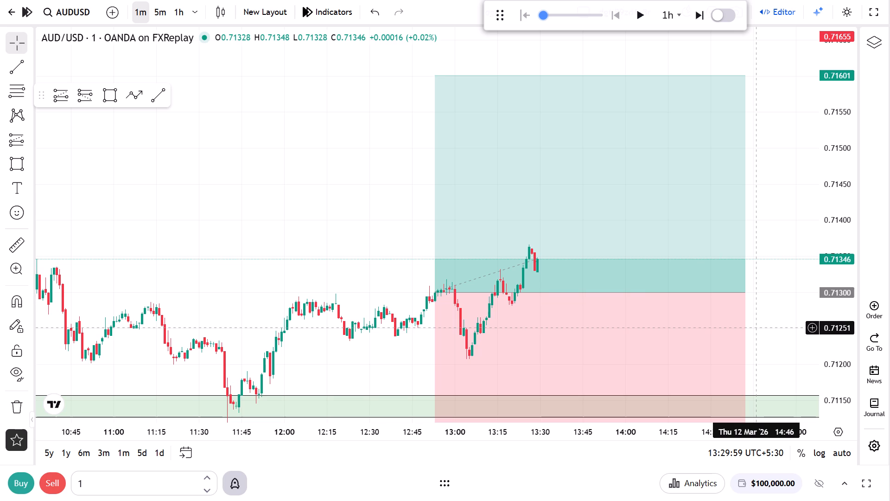
# Advance the replay hour by hour to 17:29:59 on 12 March and extend the long position to about 18:21.
pyautogui.moveTo(799, 309); pyautogui.dragTo(686, 303)
pyautogui.click(700, 14)
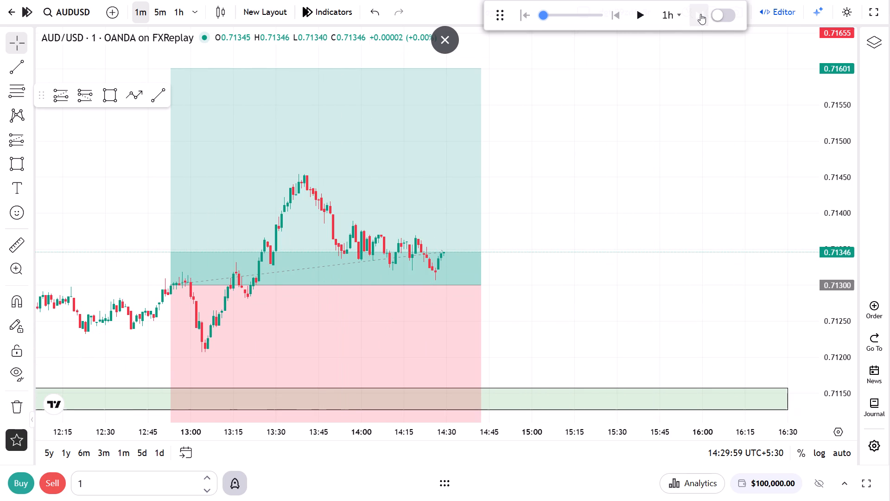
pyautogui.click(700, 14)
pyautogui.click(700, 14)
pyautogui.click(700, 14)
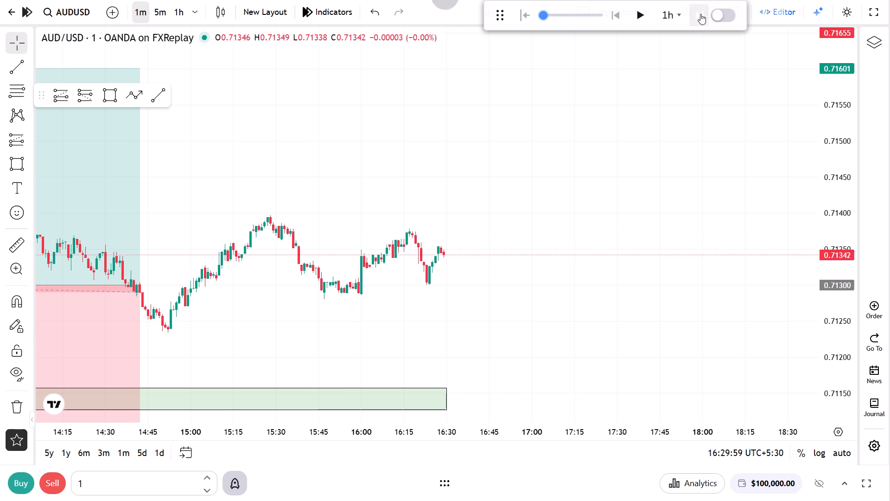
pyautogui.scroll(-6, 582, 212)
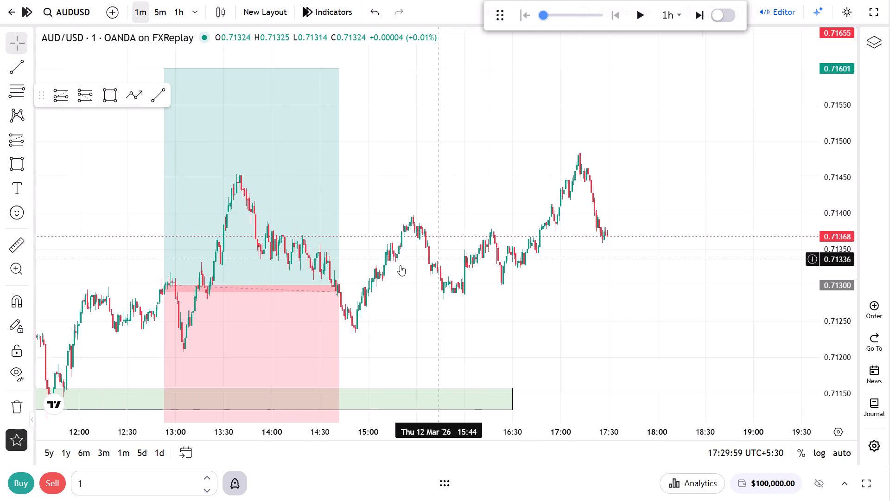
pyautogui.moveTo(341, 287); pyautogui.dragTo(691, 284)
pyautogui.click(716, 202)
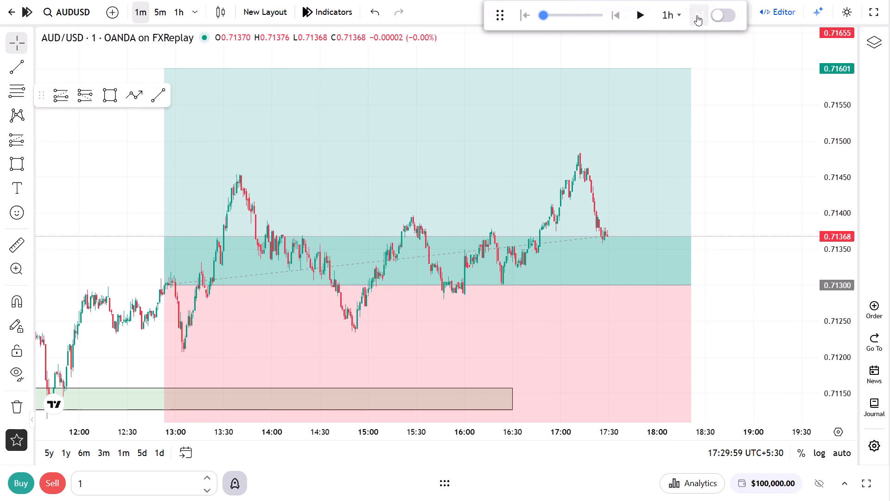
# Advance the replay to 19:29:59 on 12 March and extend the long position to about 19:01.
pyautogui.click(697, 15)
pyautogui.click(697, 15)
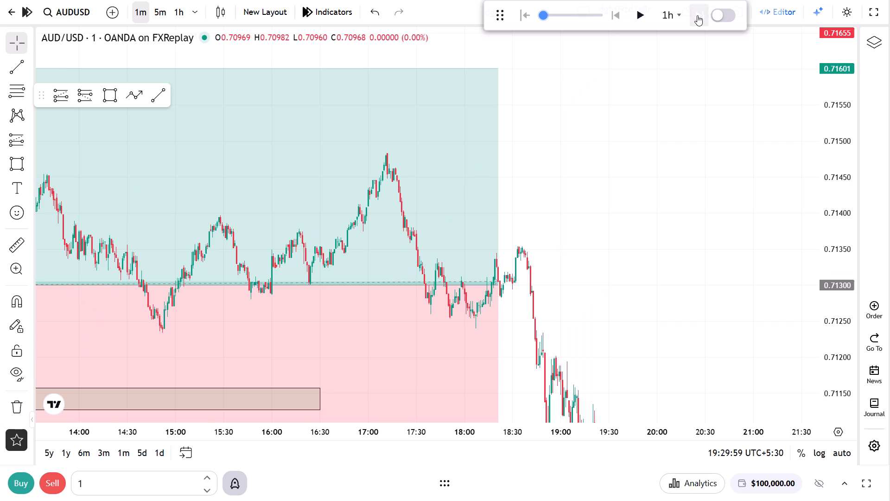
pyautogui.moveTo(629, 353); pyautogui.dragTo(655, 240)
pyautogui.moveTo(521, 195); pyautogui.dragTo(558, 195)
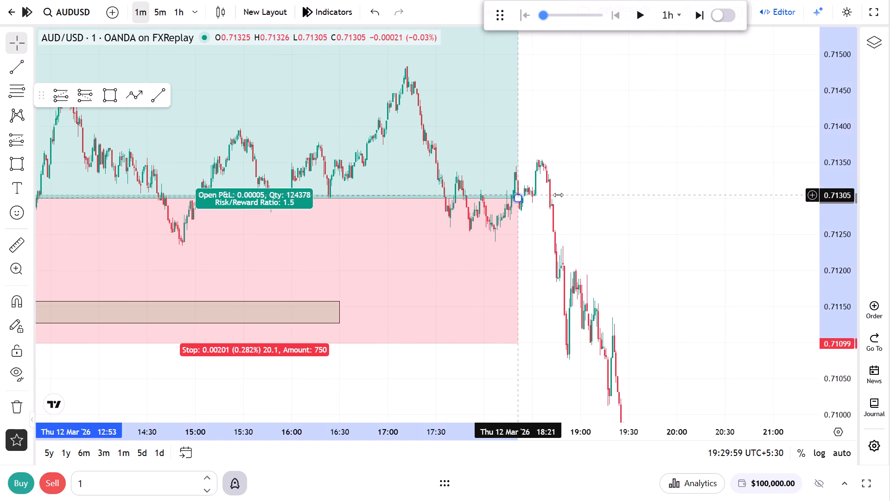
pyautogui.moveTo(558, 195); pyautogui.dragTo(561, 195)
pyautogui.moveTo(565, 199); pyautogui.dragTo(583, 199)
pyautogui.moveTo(648, 213); pyautogui.dragTo(647, 212)
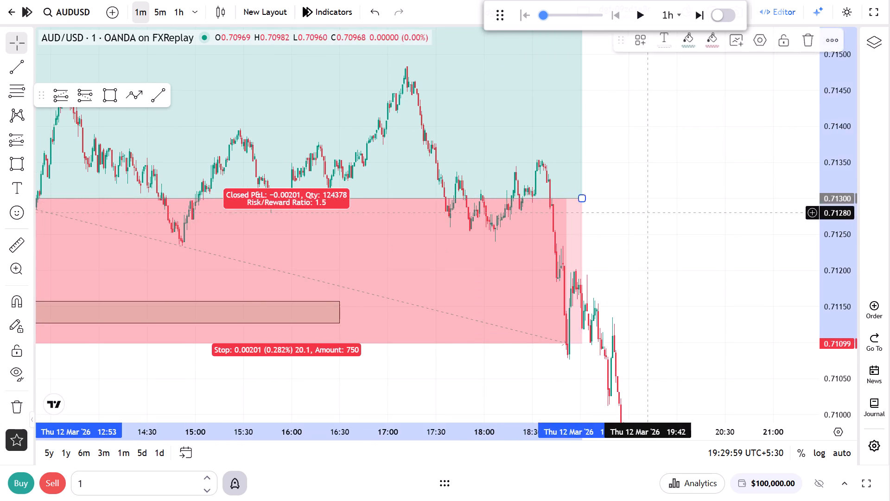
pyautogui.moveTo(647, 212); pyautogui.dragTo(623, 208)
# Return to the 1h chart and advance the replay candle by candle to 16:29:59 on 13 March.
pyautogui.click(177, 10)
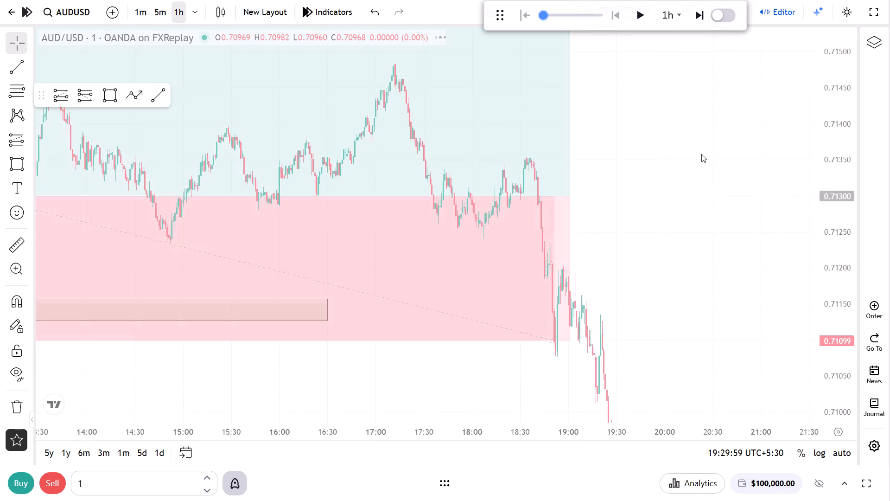
pyautogui.moveTo(836, 131); pyautogui.dragTo(829, 404)
pyautogui.scroll(8, 702, 366)
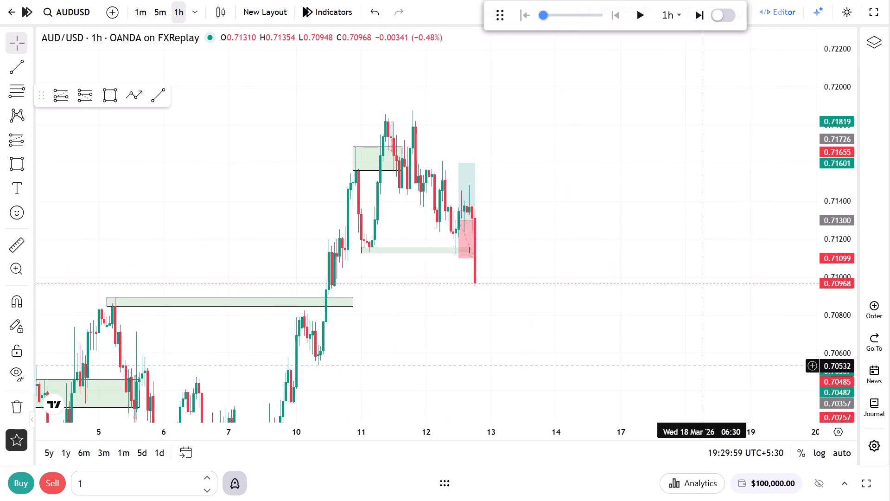
pyautogui.scroll(1, 701, 366)
pyautogui.moveTo(542, 292); pyautogui.dragTo(729, 308)
pyautogui.click(698, 16)
pyautogui.click(698, 16)
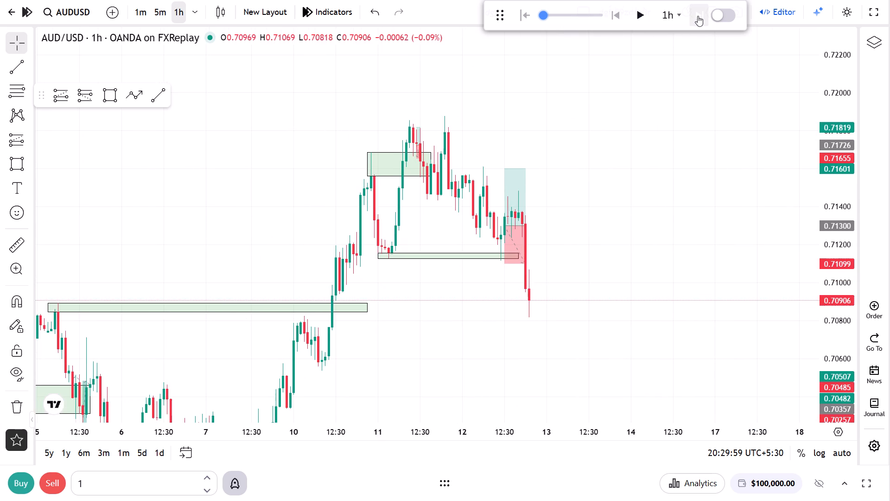
pyautogui.tripleClick(698, 16)
pyautogui.tripleClick(698, 16)
pyautogui.tripleClick(698, 16)
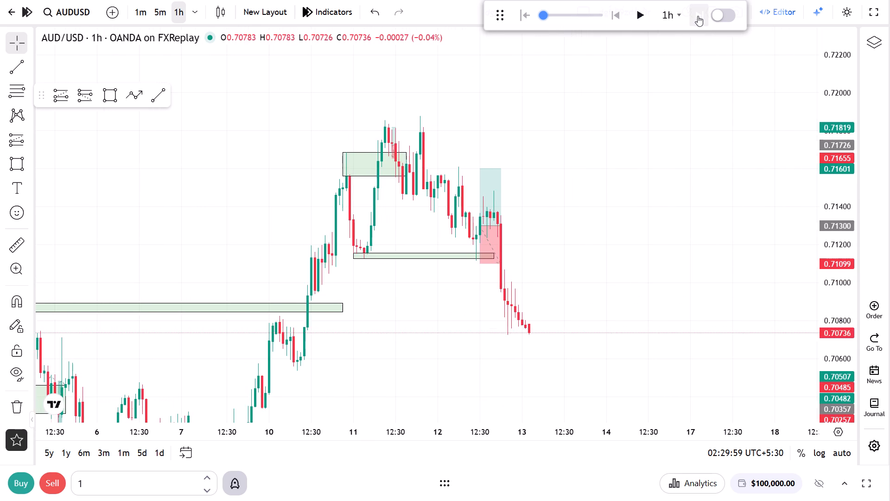
pyautogui.doubleClick(698, 16)
pyautogui.tripleClick(698, 16)
pyautogui.tripleClick(698, 16)
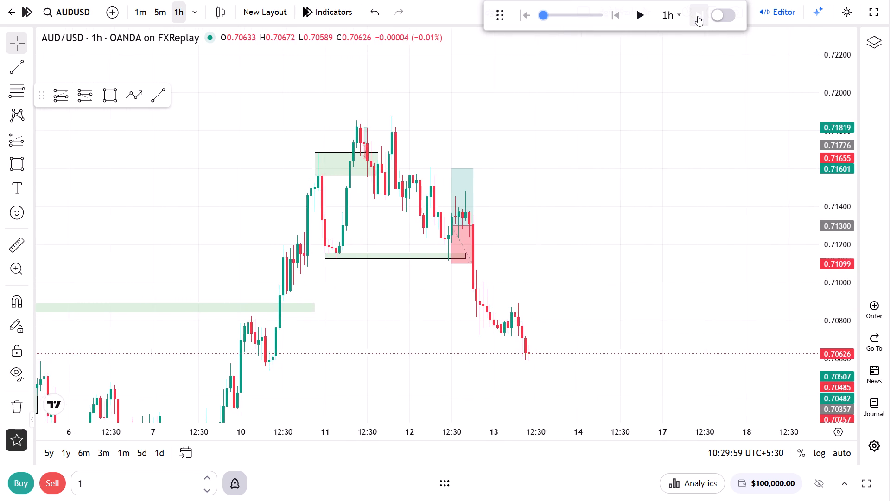
pyautogui.doubleClick(698, 16)
pyautogui.moveTo(684, 279); pyautogui.dragTo(743, 180)
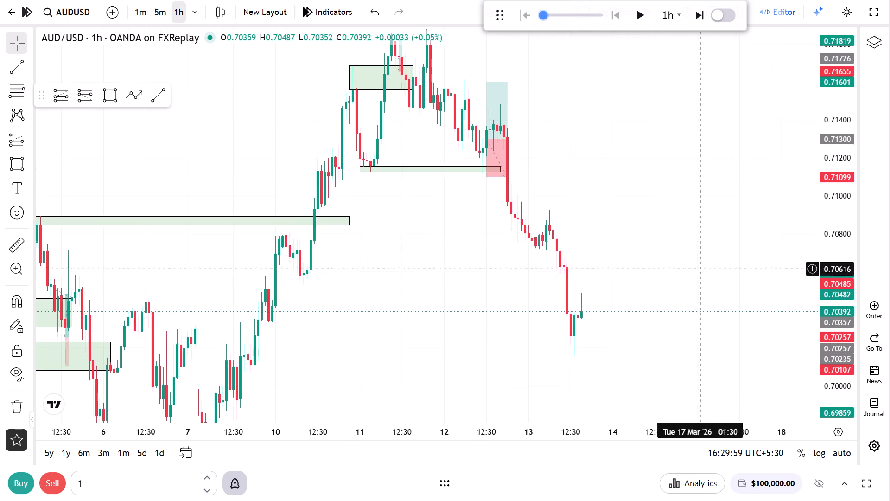
pyautogui.scroll(3, 710, 296)
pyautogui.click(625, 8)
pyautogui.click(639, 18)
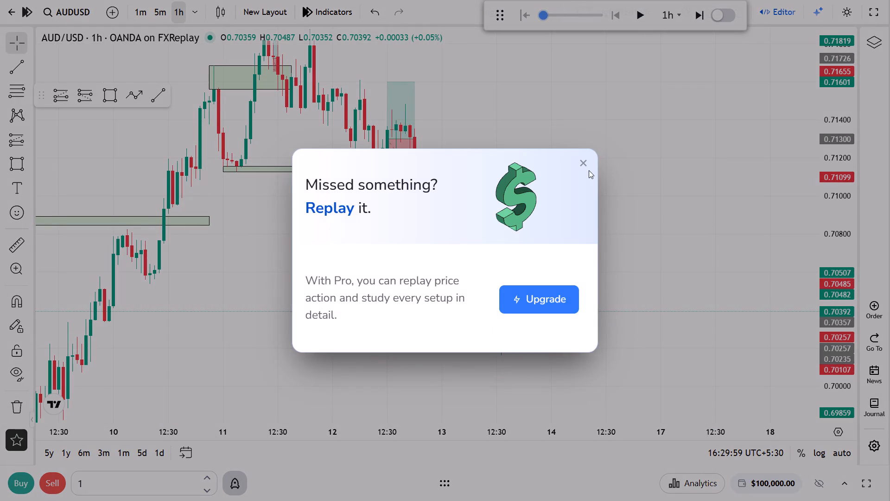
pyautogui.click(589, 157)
# Advance the 1h replay candle by candle to 08:29:59 on 16 March.
pyautogui.tripleClick(693, 21)
pyautogui.tripleClick(693, 21)
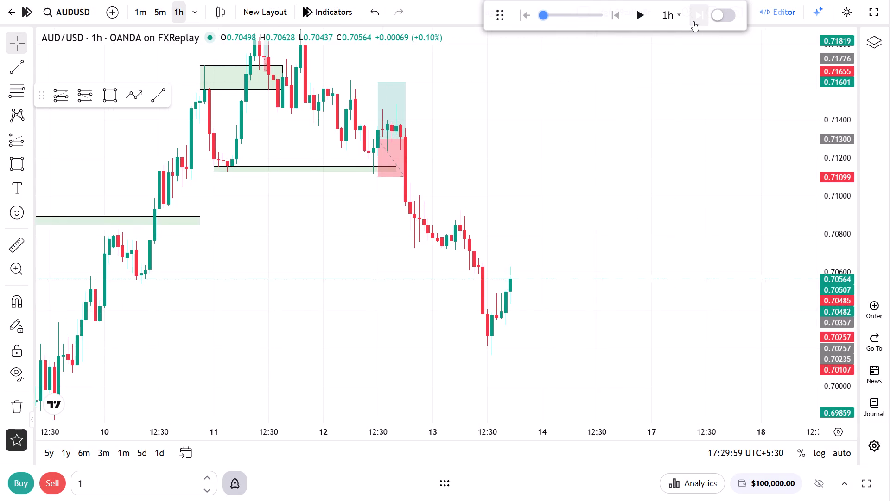
pyautogui.tripleClick(693, 21)
pyautogui.tripleClick(693, 21)
pyautogui.tripleClick(693, 21)
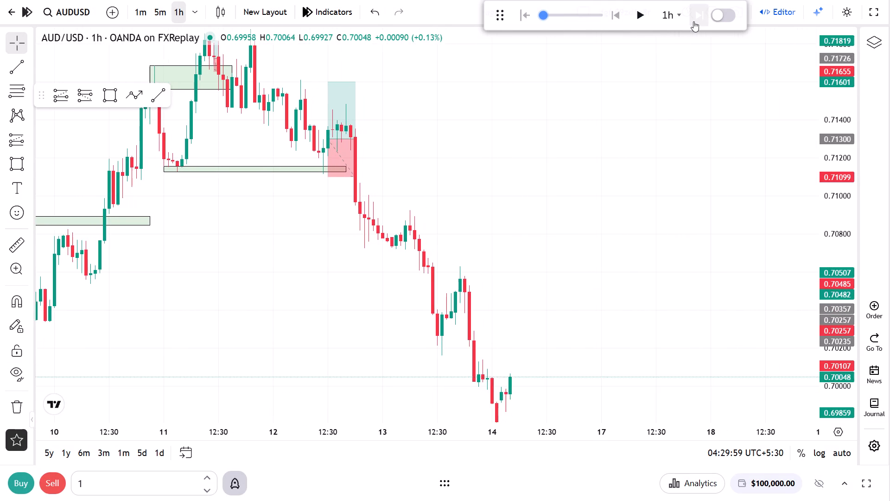
pyautogui.click(693, 21)
pyautogui.moveTo(587, 227); pyautogui.dragTo(615, 151)
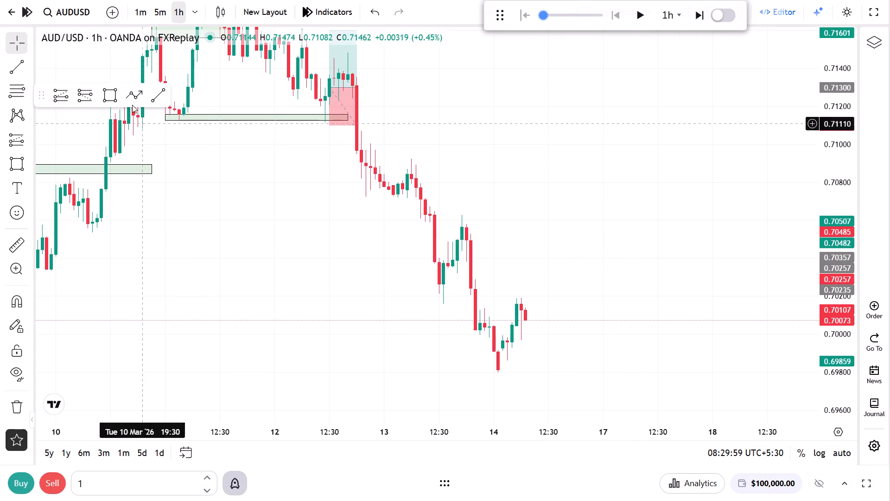
# Draw a rectangle price zone from 13 March 10:30 to 16 March 12:30, between about 0.70166 and 0.7027.
pyautogui.click(147, 116)
pyautogui.click(110, 96)
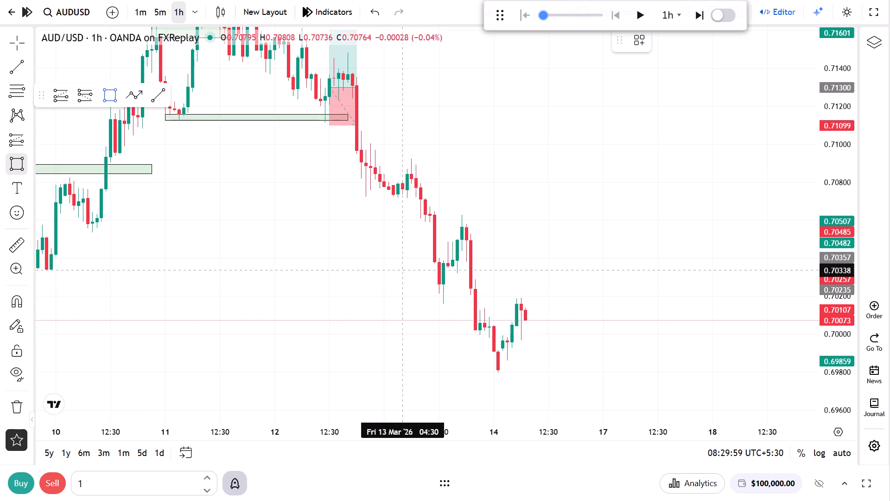
pyautogui.click(432, 303)
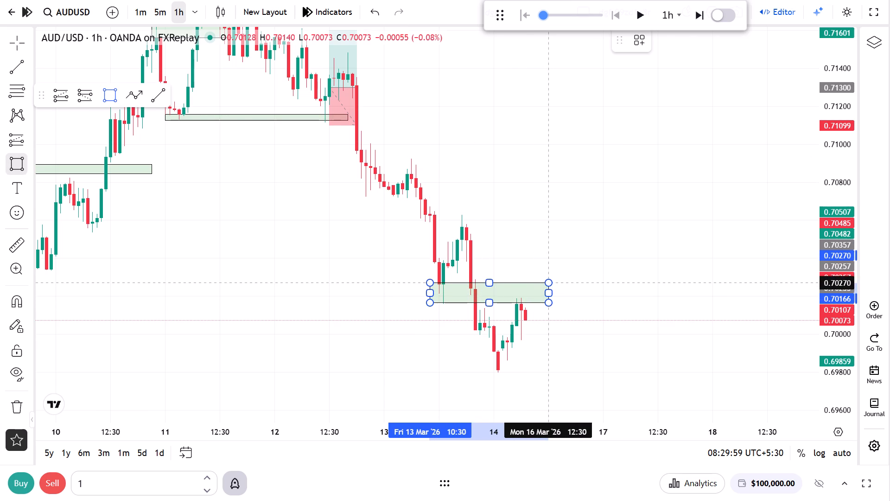
pyautogui.click(548, 284)
pyautogui.click(513, 333)
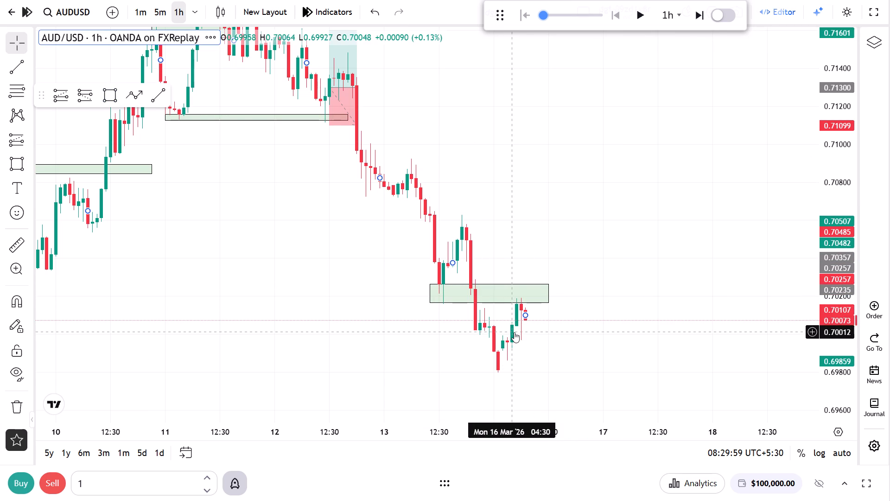
pyautogui.click(524, 332)
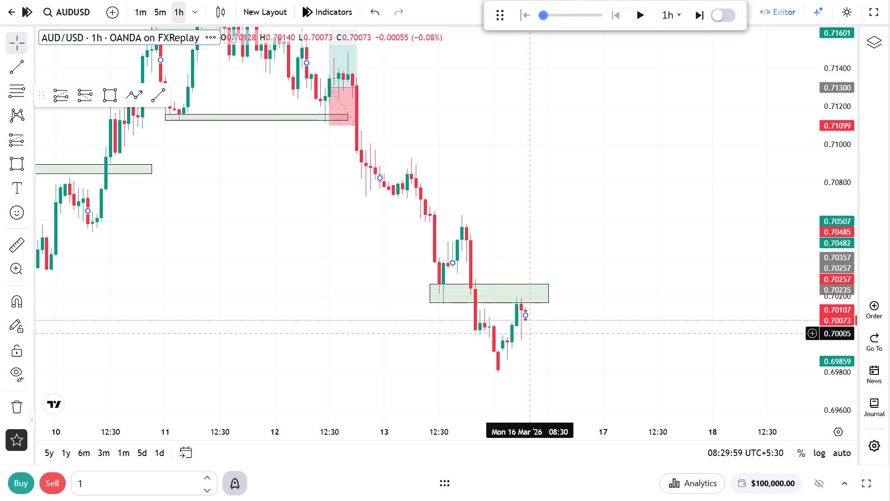
pyautogui.click(571, 354)
# Switch to the 1m chart around the new zone and advance the replay to 09:29:59 on 16 March.
pyautogui.moveTo(571, 354); pyautogui.dragTo(635, 338)
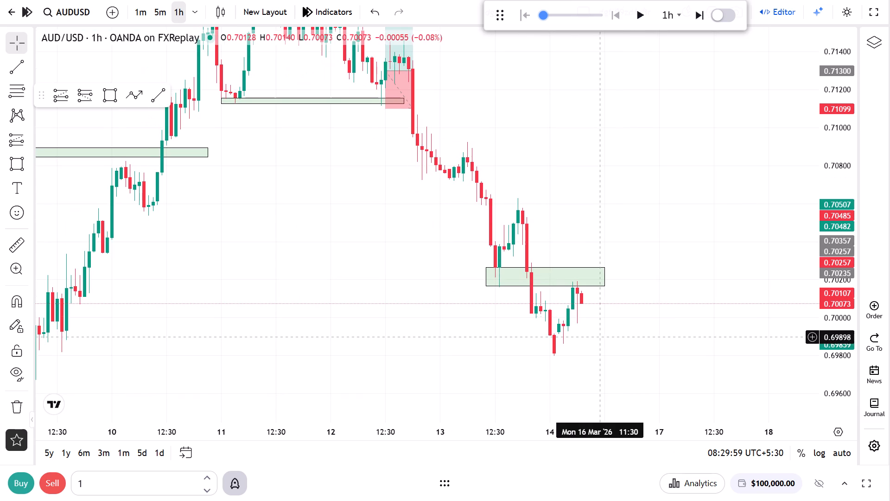
pyautogui.click(145, 15)
pyautogui.scroll(-2, 553, 320)
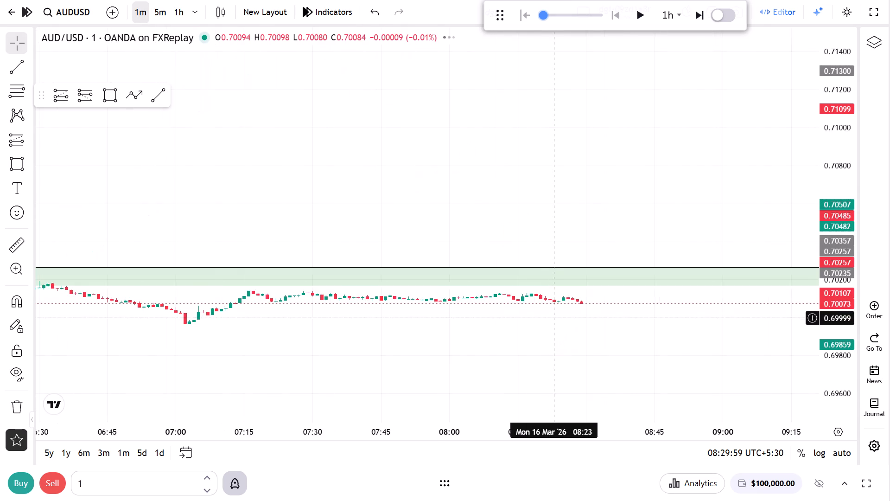
pyautogui.scroll(-10, 554, 320)
pyautogui.moveTo(829, 388); pyautogui.dragTo(869, 62)
pyautogui.moveTo(548, 251); pyautogui.dragTo(548, 251)
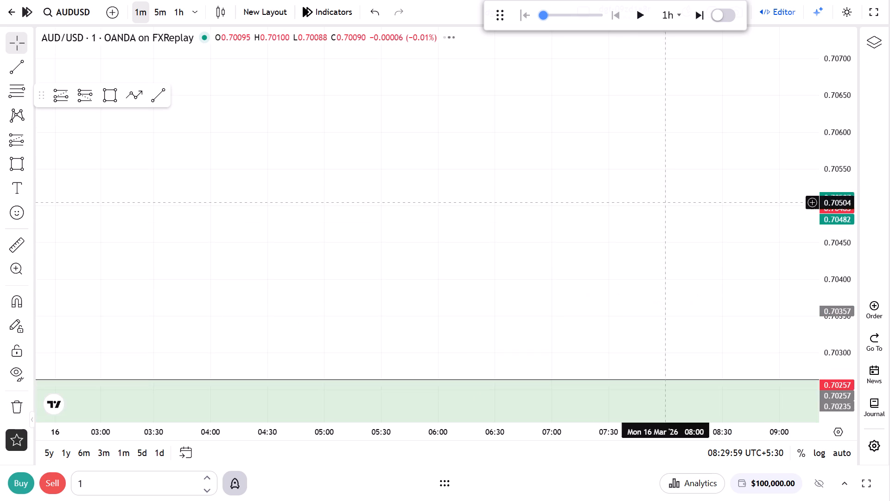
pyautogui.moveTo(548, 251); pyautogui.dragTo(693, 0)
pyautogui.scroll(5, 508, 333)
pyautogui.scroll(1, 400, 315)
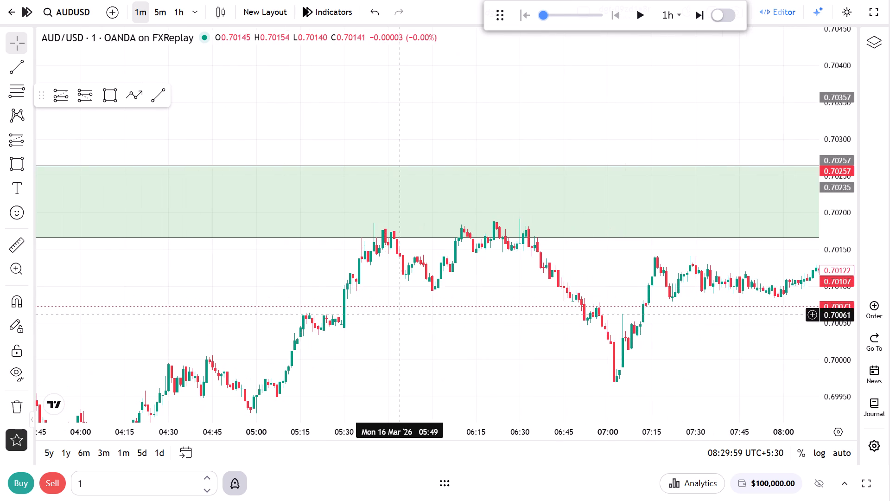
pyautogui.scroll(1, 400, 315)
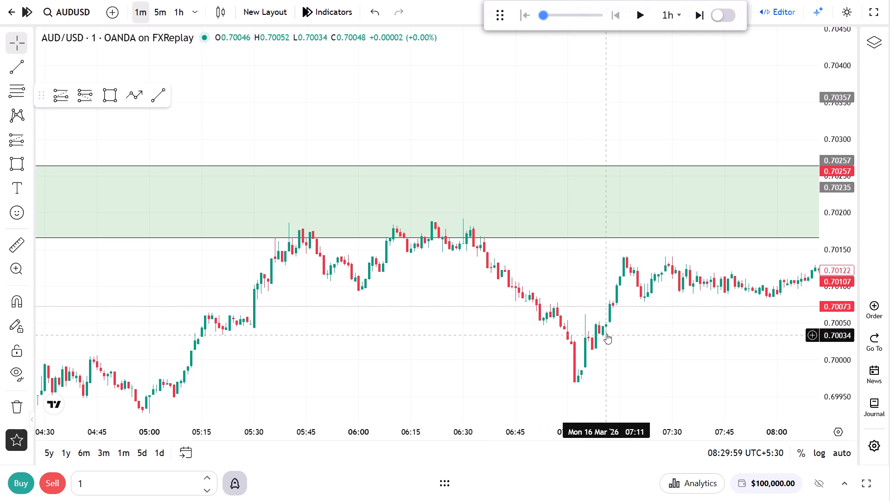
pyautogui.moveTo(589, 283); pyautogui.dragTo(460, 291)
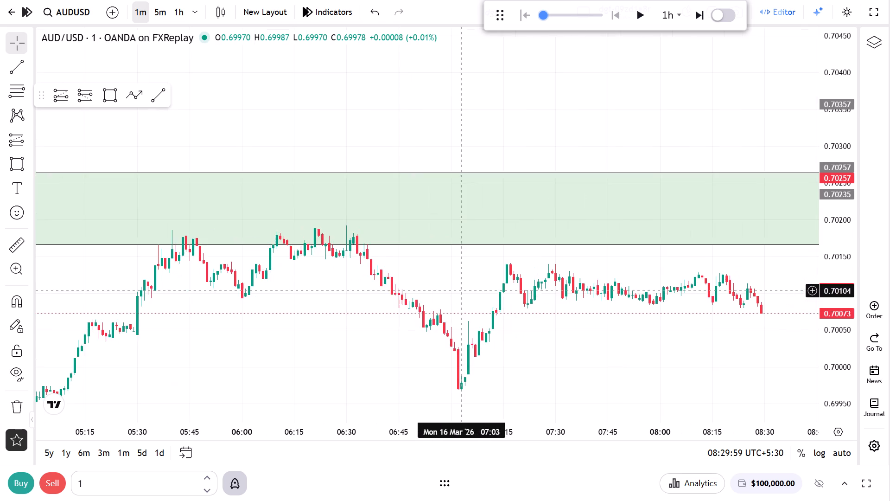
pyautogui.moveTo(602, 287); pyautogui.dragTo(494, 262)
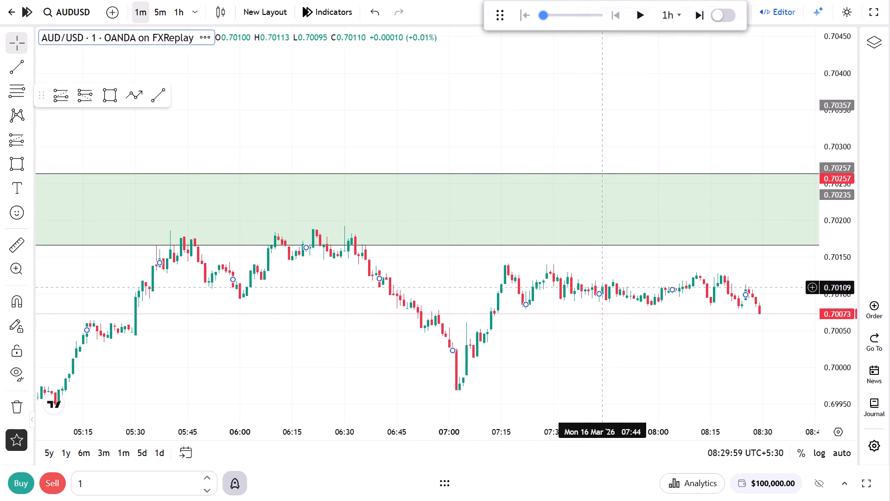
pyautogui.moveTo(494, 262); pyautogui.dragTo(310, 223)
pyautogui.click(694, 20)
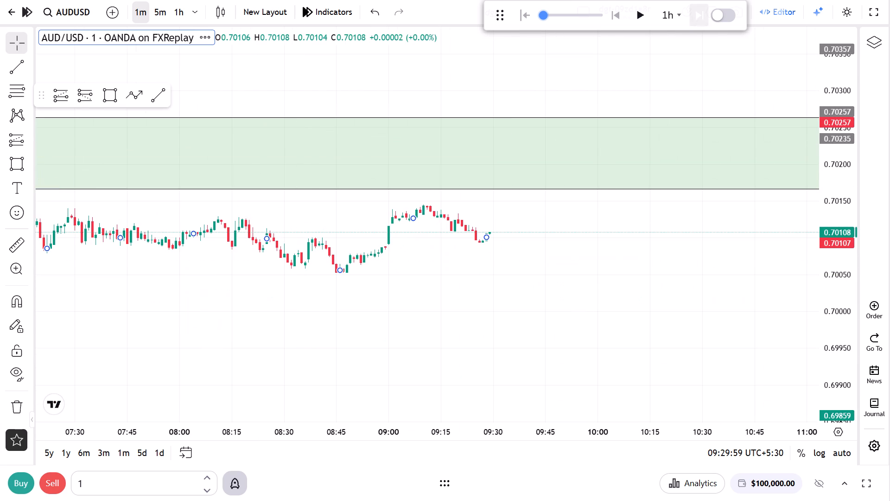
# Plot a short position at 06:51 on 16 March with entry 0.70075 and stop at about 0.70208.
pyautogui.scroll(-6, 330, 309)
pyautogui.click(468, 297)
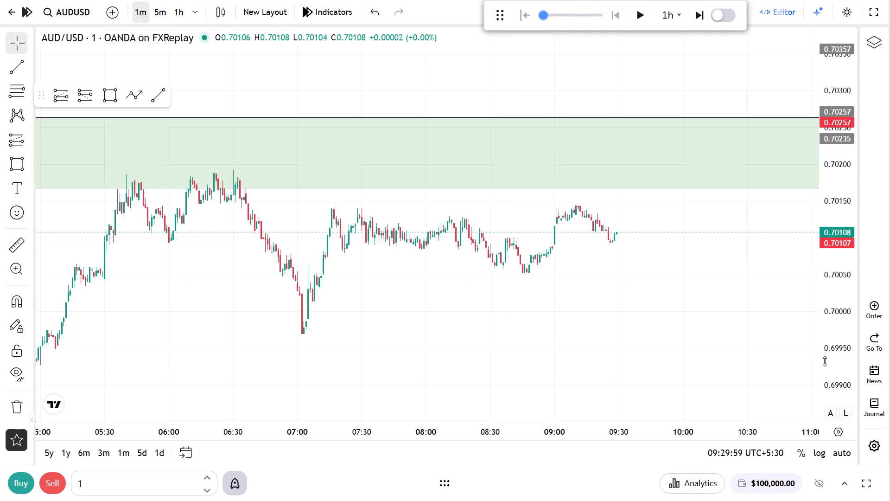
pyautogui.moveTo(825, 361); pyautogui.dragTo(831, 333)
pyautogui.moveTo(451, 321); pyautogui.dragTo(677, 270)
pyautogui.scroll(3, 392, 312)
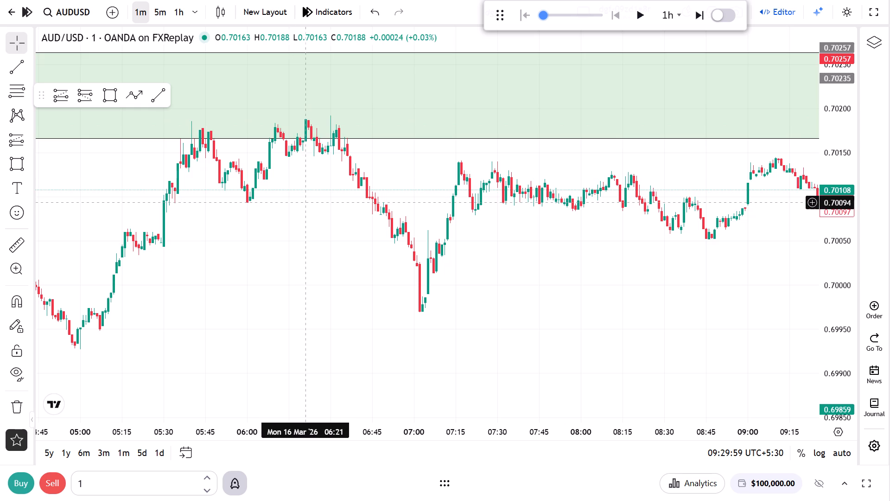
pyautogui.click(95, 100)
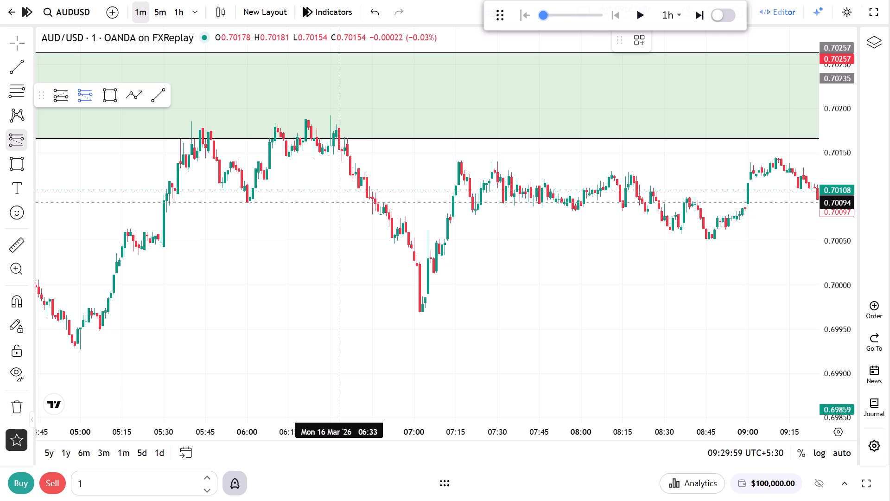
pyautogui.click(389, 219)
pyautogui.moveTo(392, 175); pyautogui.dragTo(390, 109)
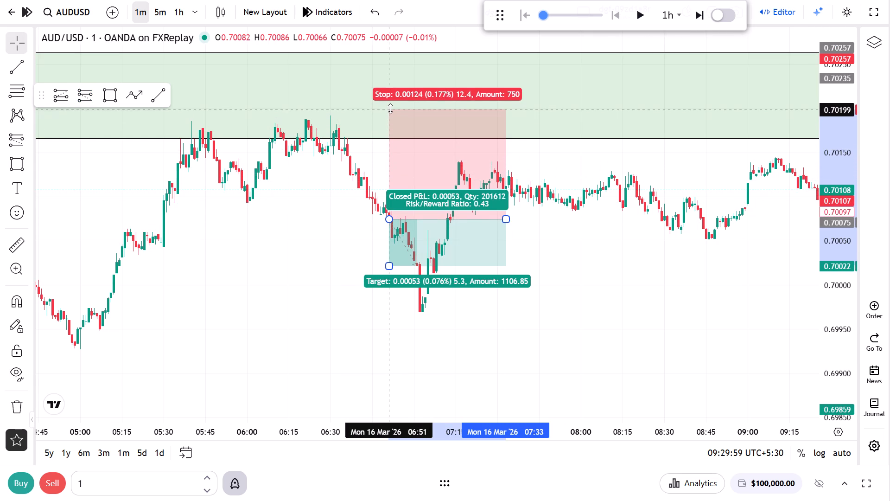
pyautogui.moveTo(390, 109); pyautogui.dragTo(393, 110)
pyautogui.moveTo(393, 110); pyautogui.dragTo(391, 103)
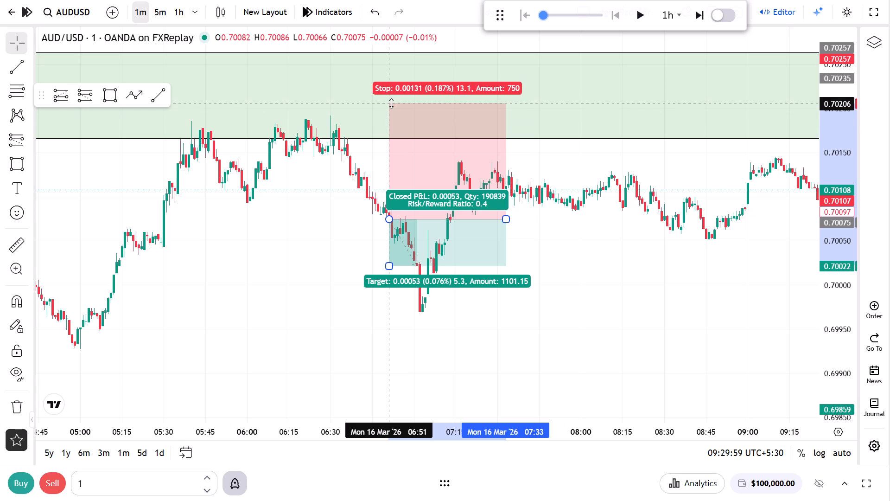
pyautogui.moveTo(391, 103); pyautogui.dragTo(391, 105)
pyautogui.click(391, 105)
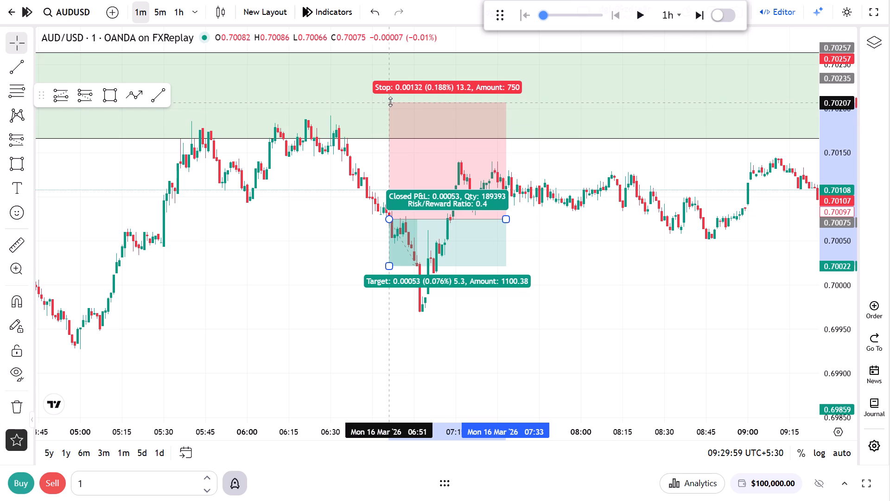
# Advance the replay hour by hour to 13:29:59 on 16 March.
pyautogui.moveTo(533, 186); pyautogui.dragTo(314, 186)
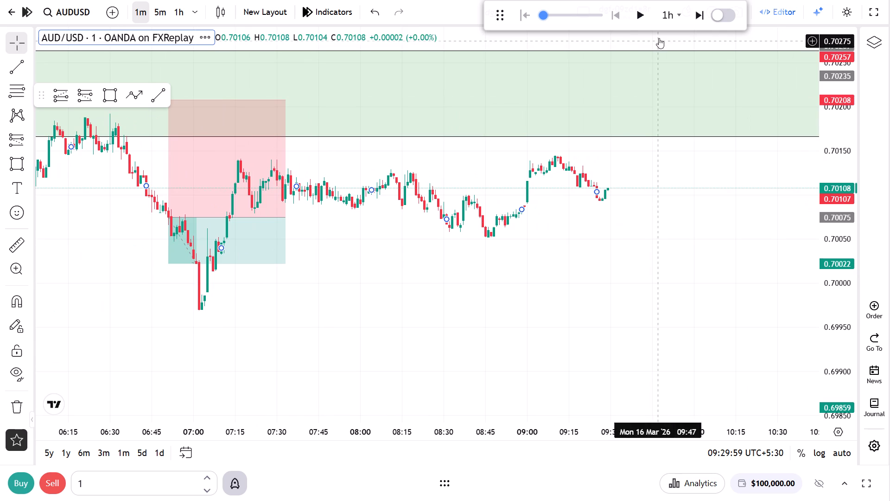
pyautogui.click(692, 16)
pyautogui.click(692, 16)
pyautogui.scroll(-2, 529, 286)
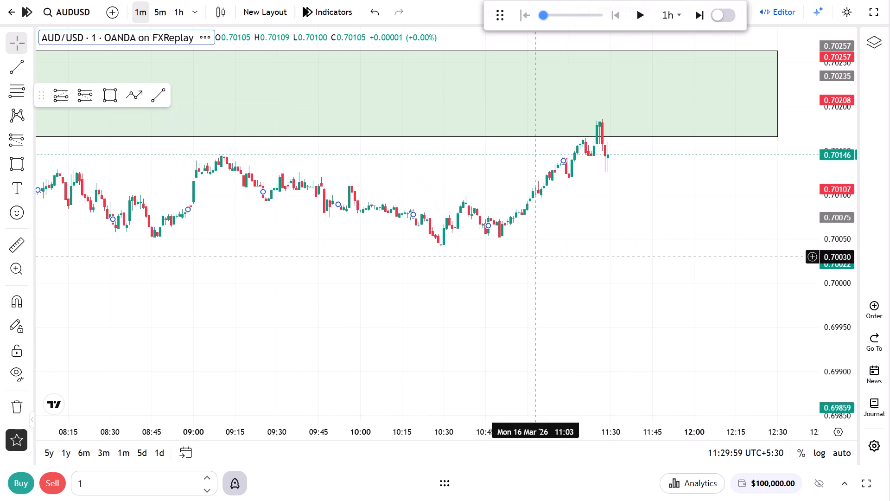
pyautogui.scroll(-8, 527, 278)
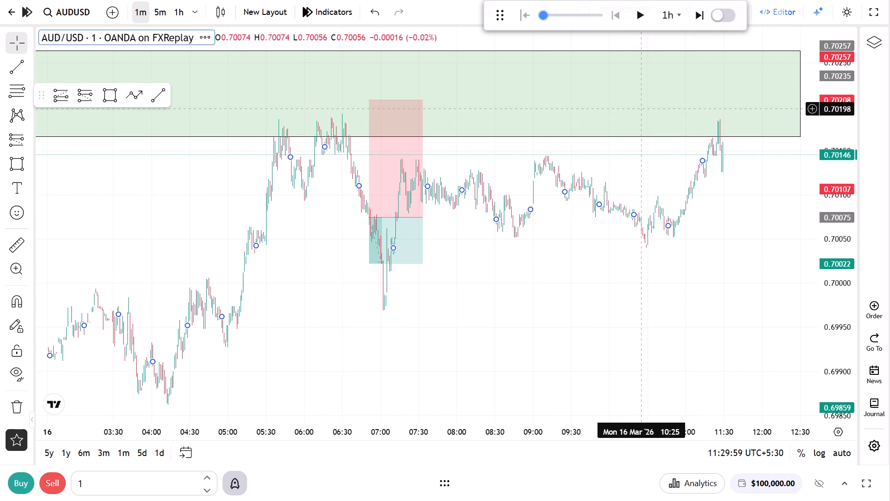
pyautogui.click(705, 14)
pyautogui.click(705, 14)
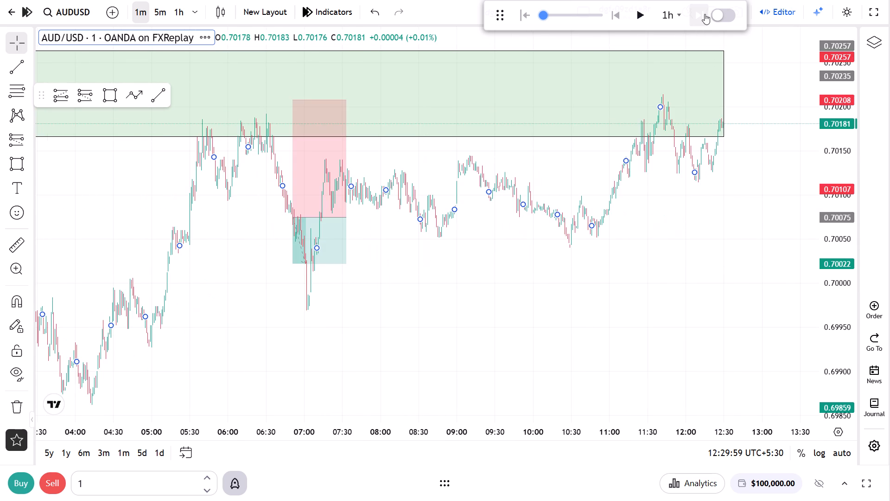
# Lower the short position's target to about 0.69864 and extend the position to about 11:48.
pyautogui.scroll(-5, 483, 373)
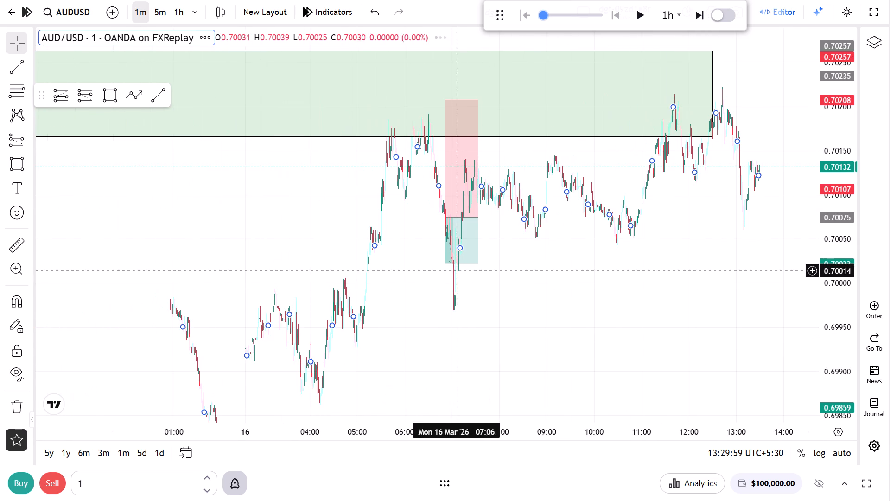
pyautogui.moveTo(447, 261); pyautogui.dragTo(431, 304)
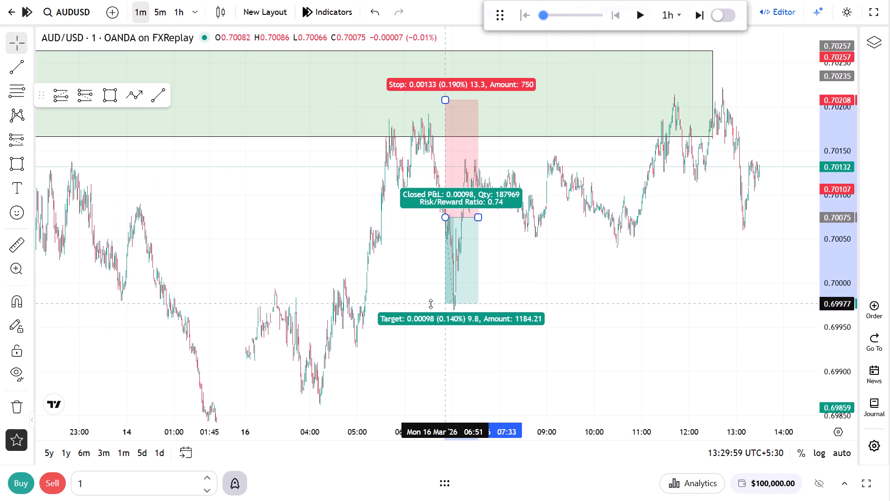
pyautogui.moveTo(431, 304); pyautogui.dragTo(445, 370)
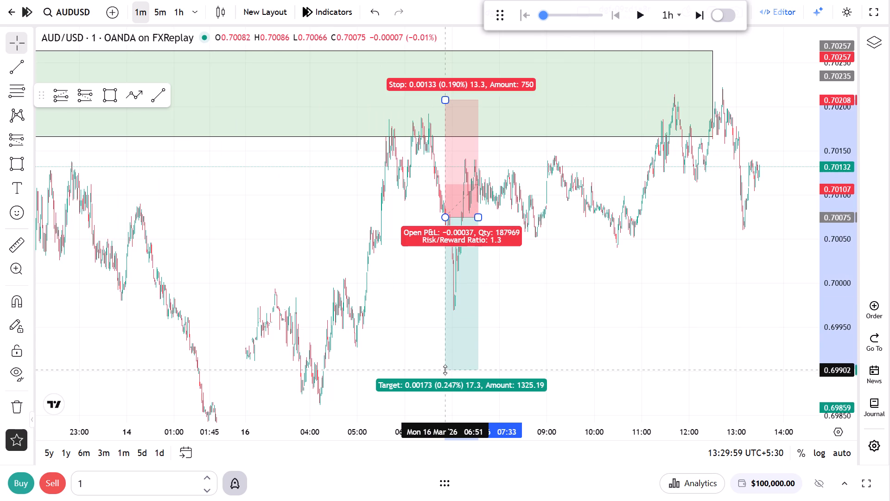
pyautogui.moveTo(445, 370); pyautogui.dragTo(451, 404)
pyautogui.moveTo(478, 214); pyautogui.dragTo(480, 214)
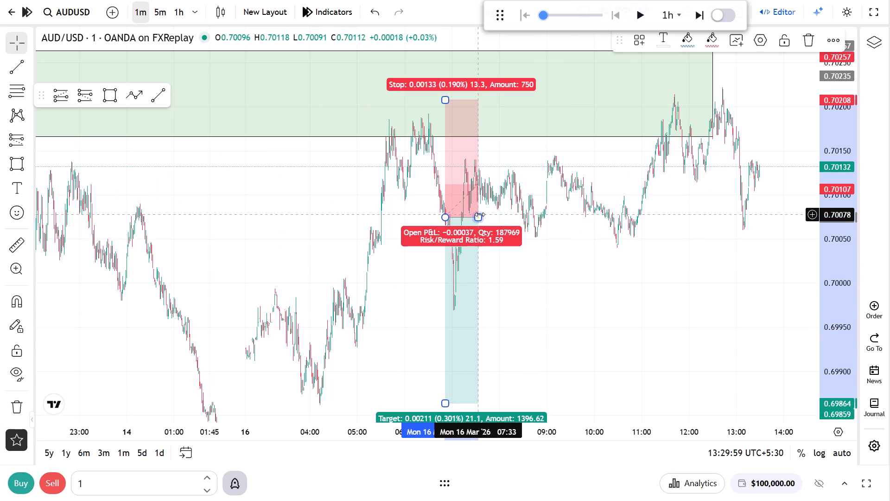
pyautogui.moveTo(480, 214); pyautogui.dragTo(680, 219)
pyautogui.click(708, 238)
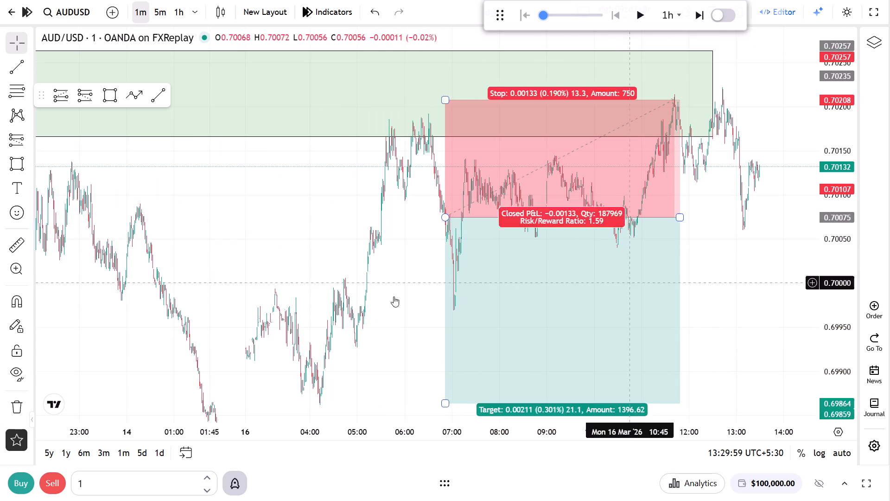
# Return to the 1h chart and advance the replay candle by candle to 22:29:59 on 16 March.
pyautogui.click(184, 11)
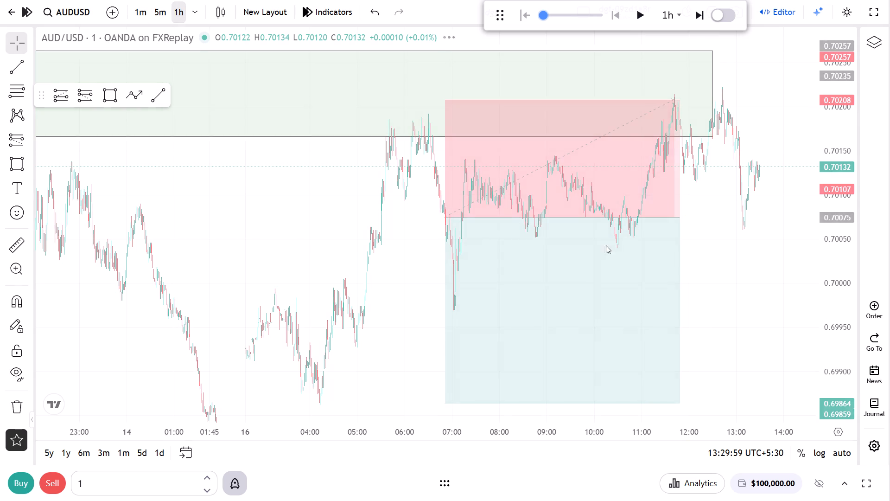
pyautogui.moveTo(835, 205); pyautogui.dragTo(835, 424)
pyautogui.scroll(4, 803, 389)
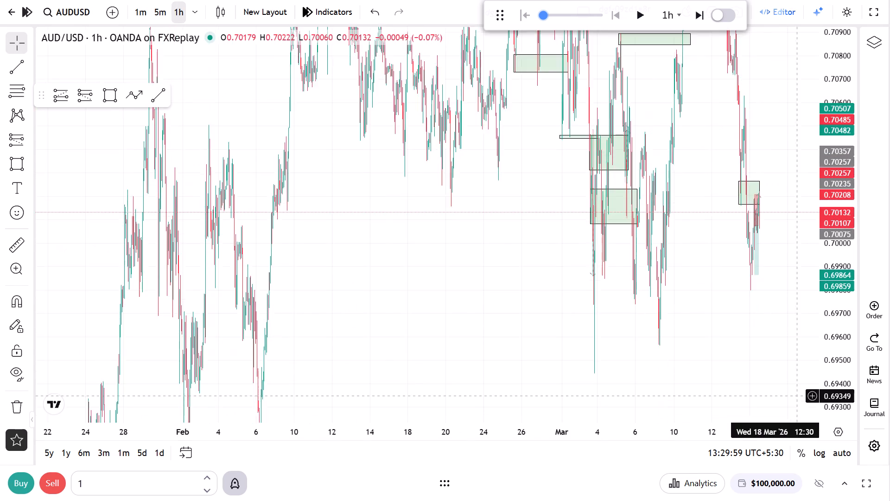
pyautogui.scroll(14, 804, 389)
pyautogui.scroll(7, 687, 364)
pyautogui.moveTo(580, 248); pyautogui.dragTo(699, 296)
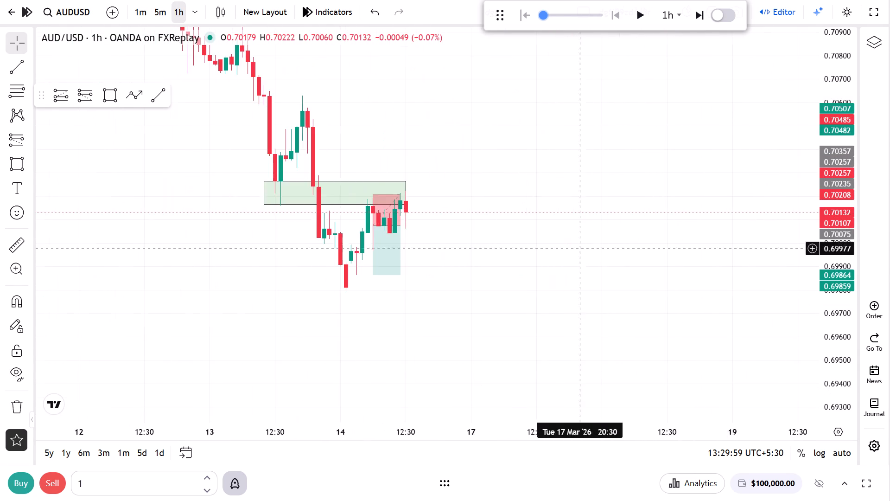
pyautogui.moveTo(699, 296); pyautogui.dragTo(729, 301)
pyautogui.tripleClick(697, 18)
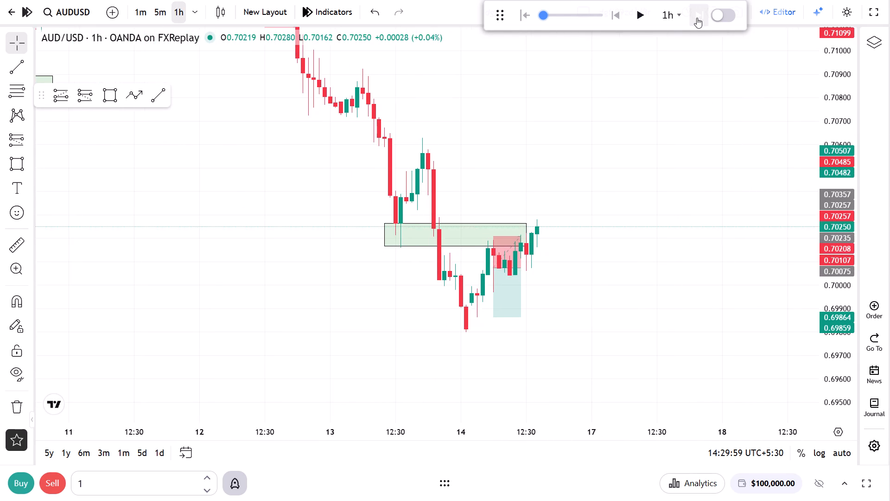
pyautogui.click(697, 18)
pyautogui.doubleClick(697, 18)
pyautogui.tripleClick(697, 18)
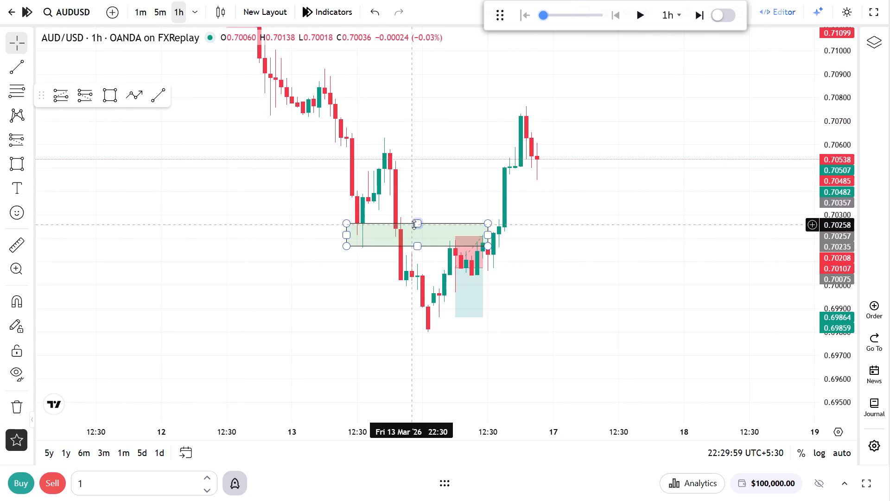
# Move the green price zone up to the 13 March 16:30 swing high and set its top edge at about 0.70628.
pyautogui.click(414, 225)
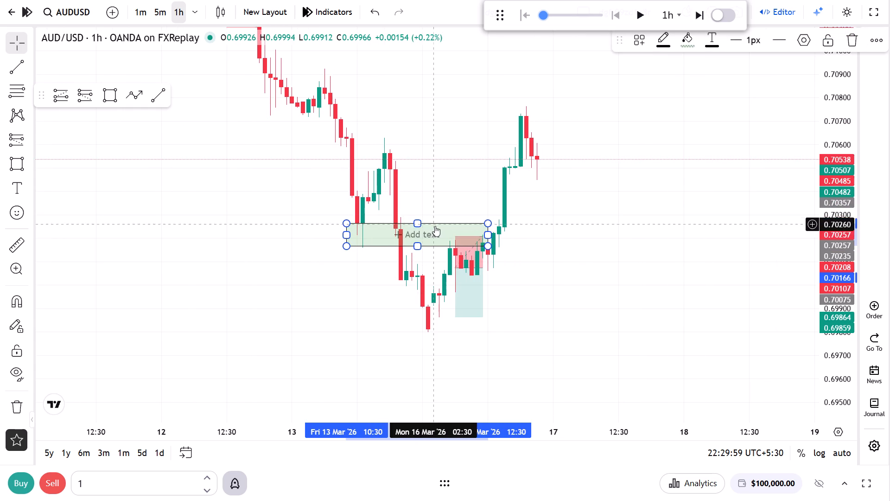
pyautogui.moveTo(435, 226); pyautogui.dragTo(469, 134)
pyautogui.moveTo(380, 133); pyautogui.dragTo(380, 138)
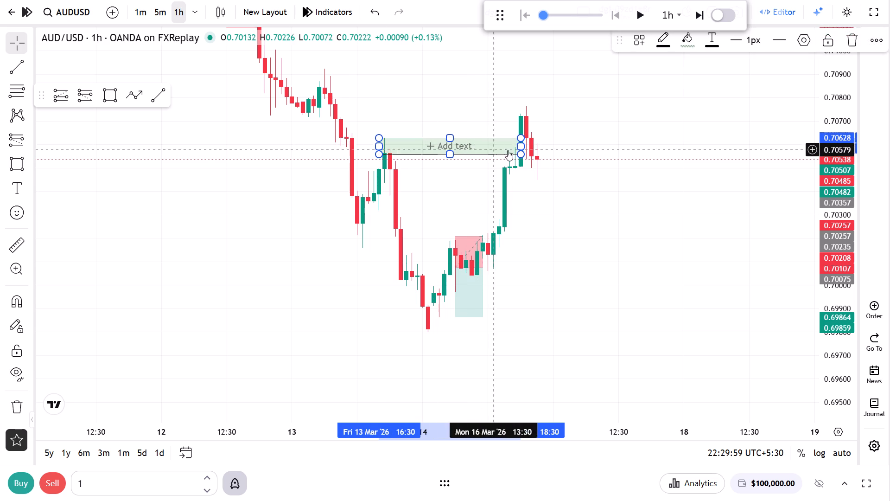
# Extend the green price zone's later edge to just past the latest 1h candle on 16 March.
pyautogui.click(521, 150)
pyautogui.moveTo(521, 147); pyautogui.dragTo(546, 147)
pyautogui.click(520, 193)
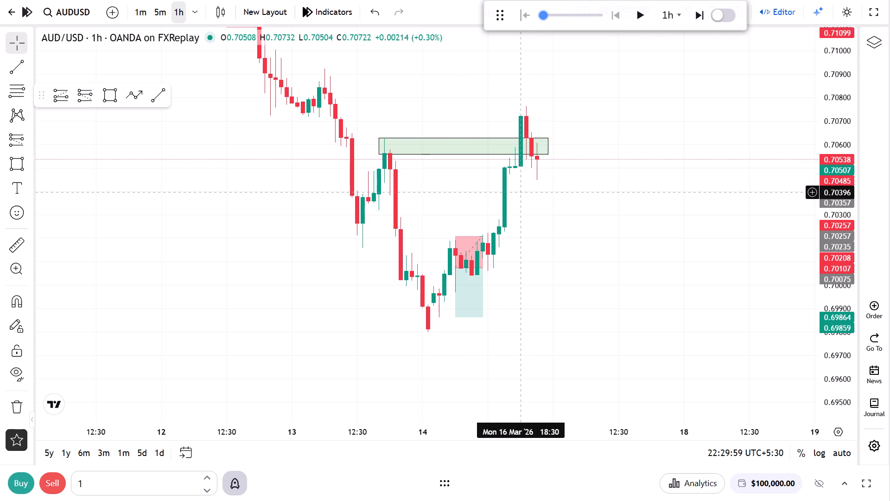
# Examine the 1m price action around the green zone on 16 March, from about 17:00 to 22:30, for a possible entry.
pyautogui.click(147, 11)
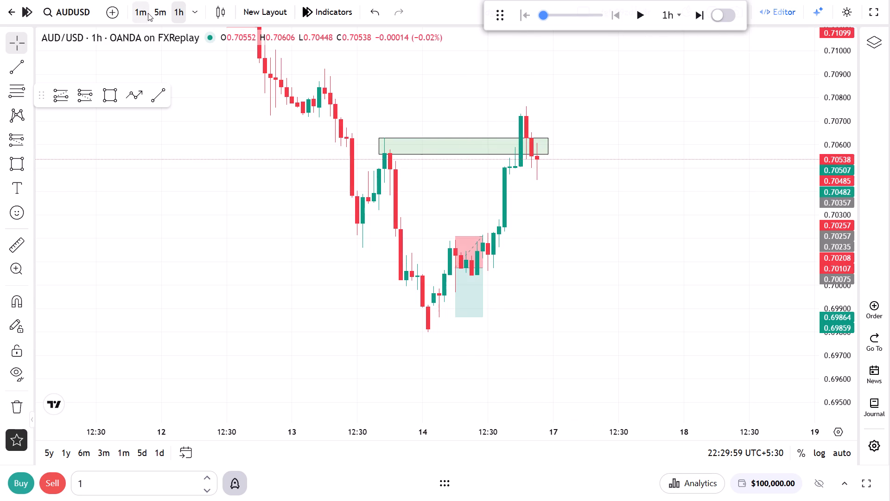
pyautogui.scroll(-17, 513, 256)
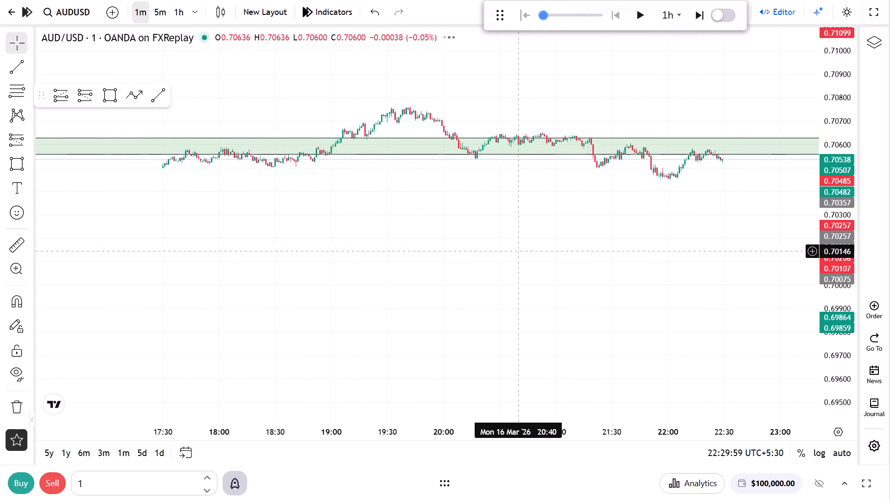
pyautogui.moveTo(538, 229); pyautogui.dragTo(571, 310)
pyautogui.moveTo(829, 363); pyautogui.dragTo(842, 148)
pyautogui.moveTo(311, 209); pyautogui.dragTo(500, 331)
pyautogui.scroll(3, 525, 338)
pyautogui.moveTo(852, 359); pyautogui.dragTo(880, 70)
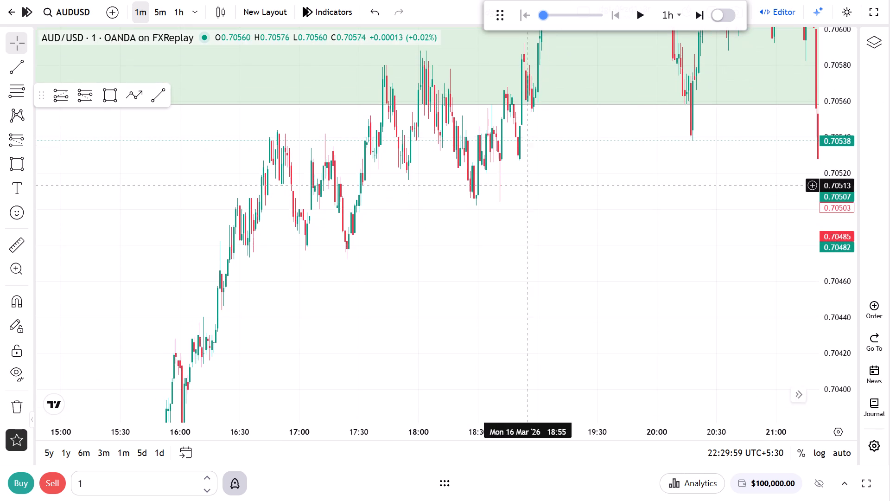
pyautogui.moveTo(502, 172); pyautogui.dragTo(607, 252)
pyautogui.scroll(6, 472, 323)
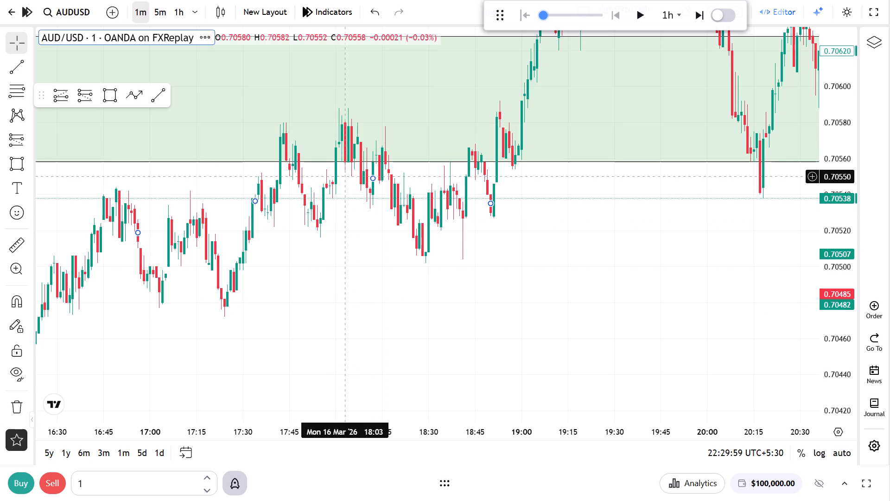
pyautogui.moveTo(362, 205); pyautogui.dragTo(326, 333)
pyautogui.moveTo(497, 326); pyautogui.dragTo(397, 428)
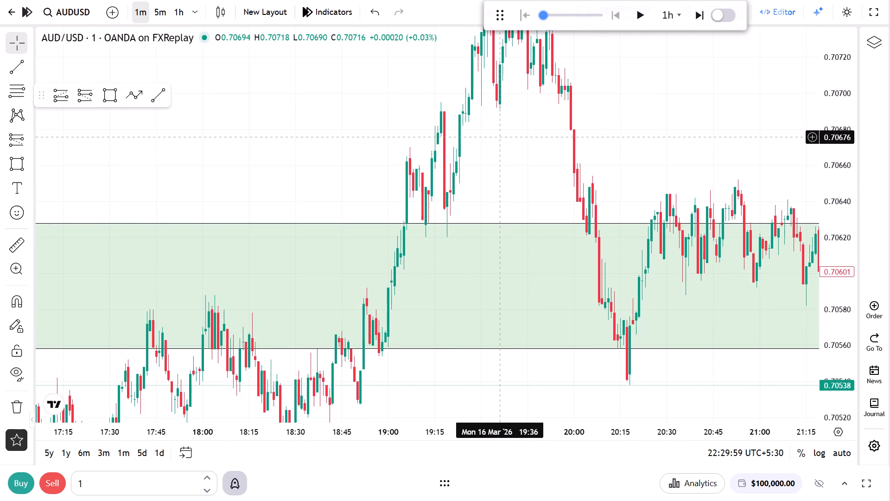
pyautogui.moveTo(496, 145); pyautogui.dragTo(438, 288)
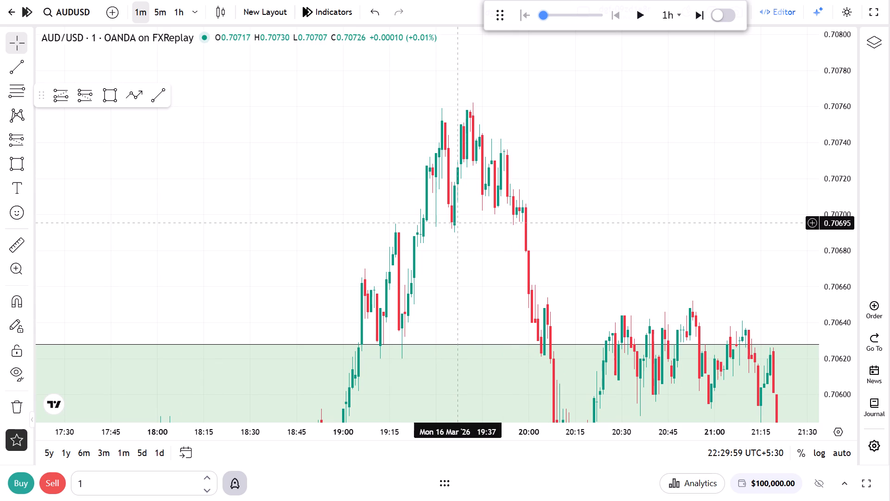
pyautogui.moveTo(438, 216); pyautogui.dragTo(426, 213)
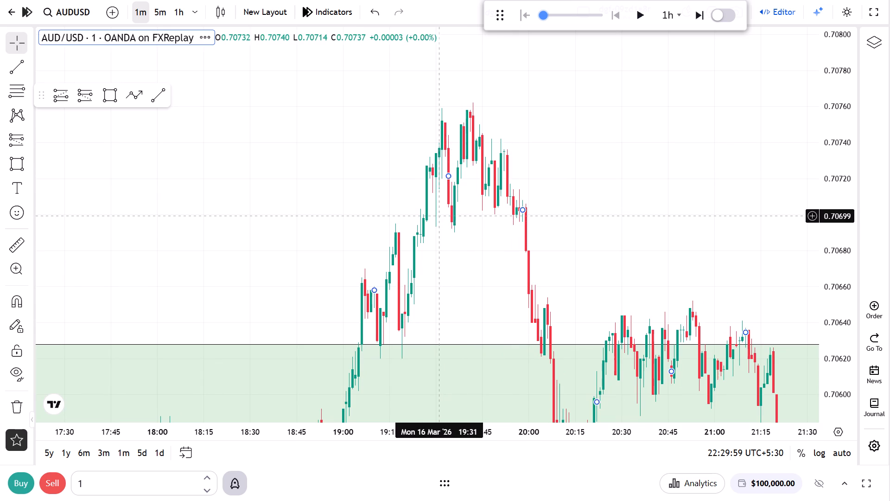
pyautogui.moveTo(426, 213); pyautogui.dragTo(390, 202)
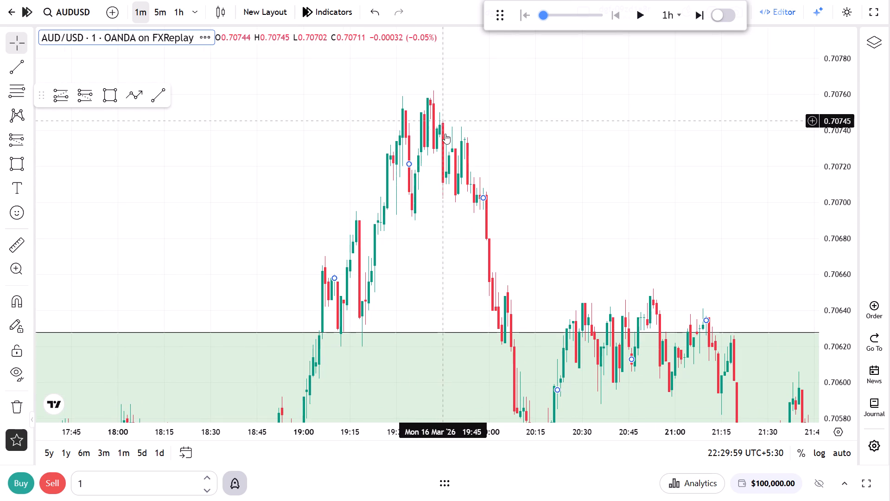
pyautogui.moveTo(487, 292); pyautogui.dragTo(306, 65)
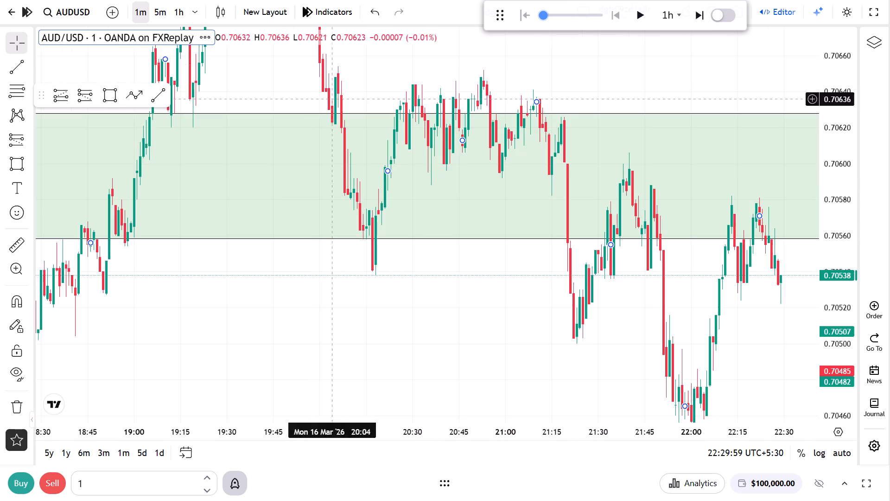
pyautogui.moveTo(833, 120); pyautogui.dragTo(840, 252)
pyautogui.click(373, 283)
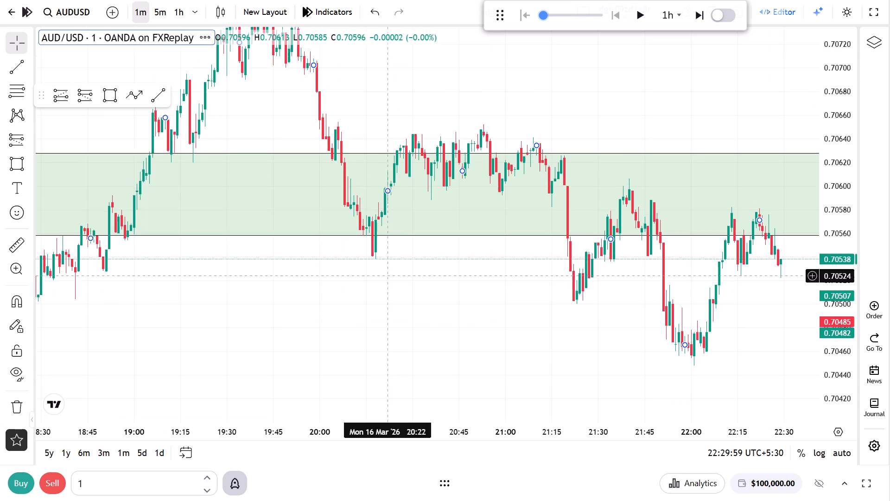
pyautogui.moveTo(373, 283); pyautogui.dragTo(387, 315)
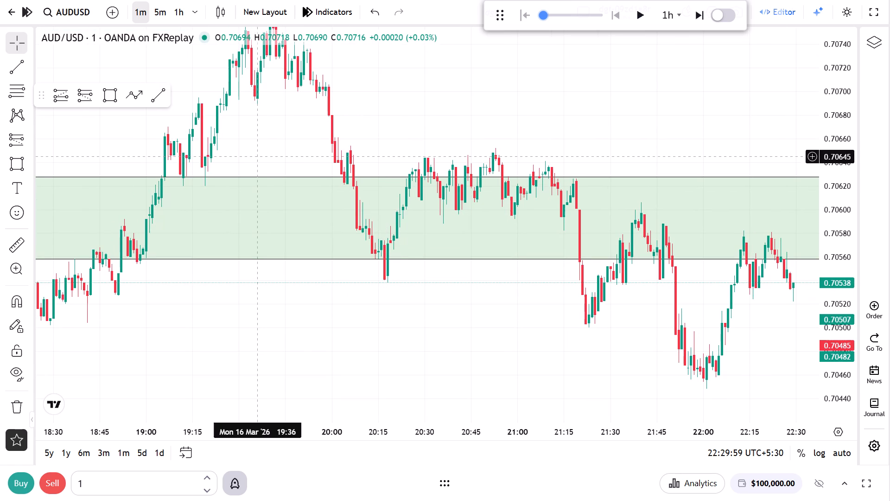
pyautogui.scroll(-4, 257, 233)
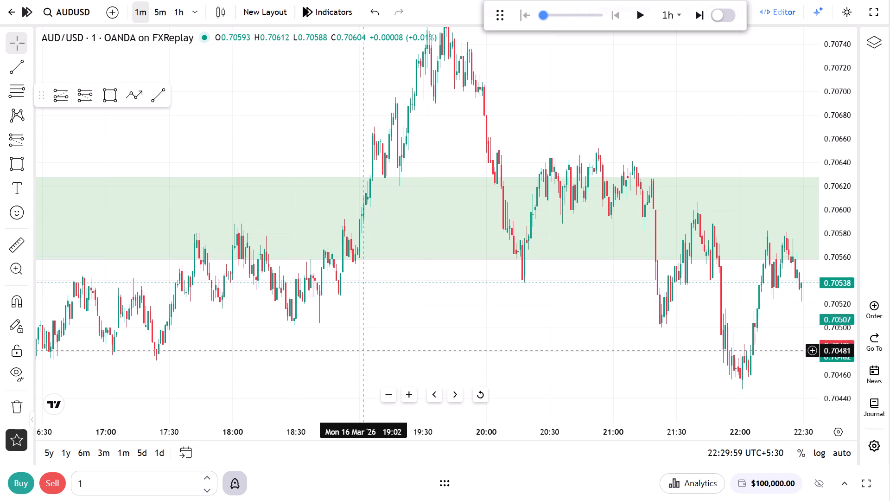
pyautogui.moveTo(378, 296); pyautogui.dragTo(388, 310)
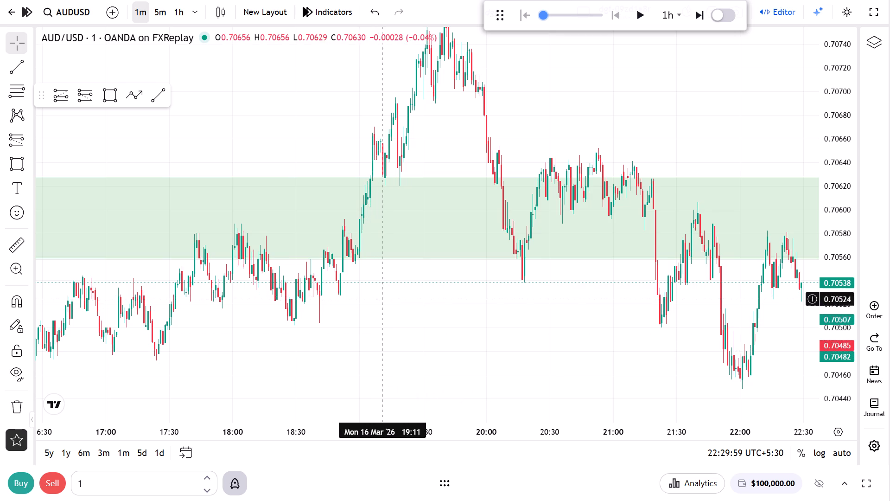
pyautogui.moveTo(388, 310); pyautogui.dragTo(388, 341)
pyautogui.scroll(2, 387, 343)
pyautogui.moveTo(372, 134); pyautogui.dragTo(383, 180)
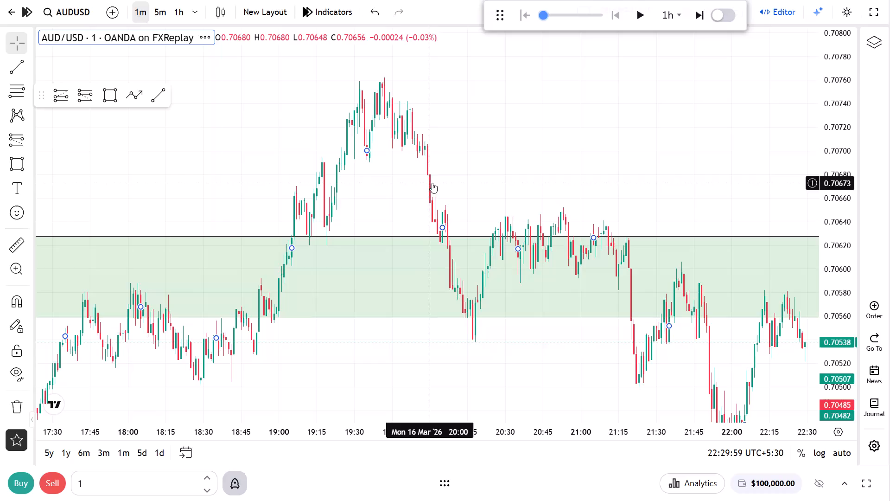
pyautogui.click(458, 173)
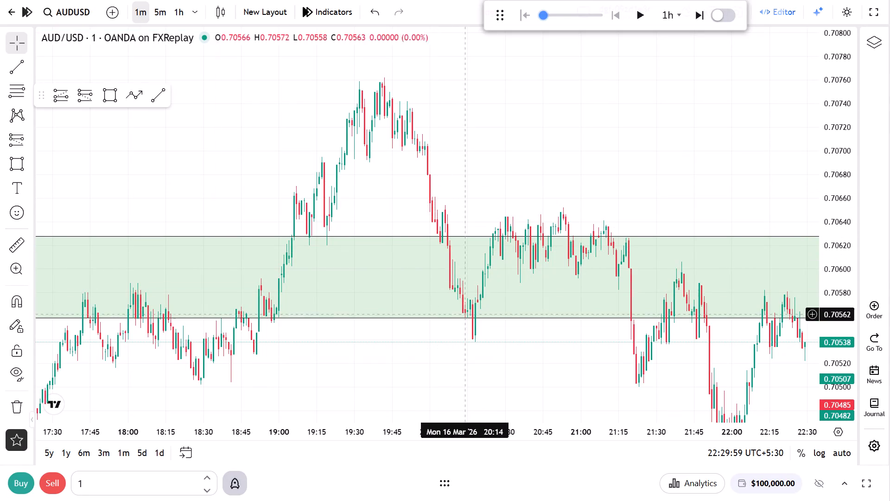
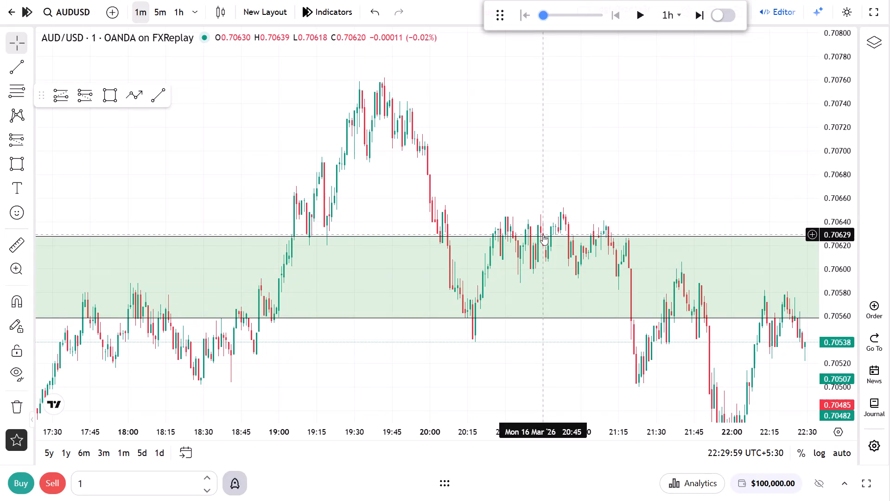
# Examine the 1m price swings around the green zone on 16 March, from about 16:00 to 22:30.
pyautogui.click(502, 211)
pyautogui.moveTo(495, 203); pyautogui.dragTo(481, 203)
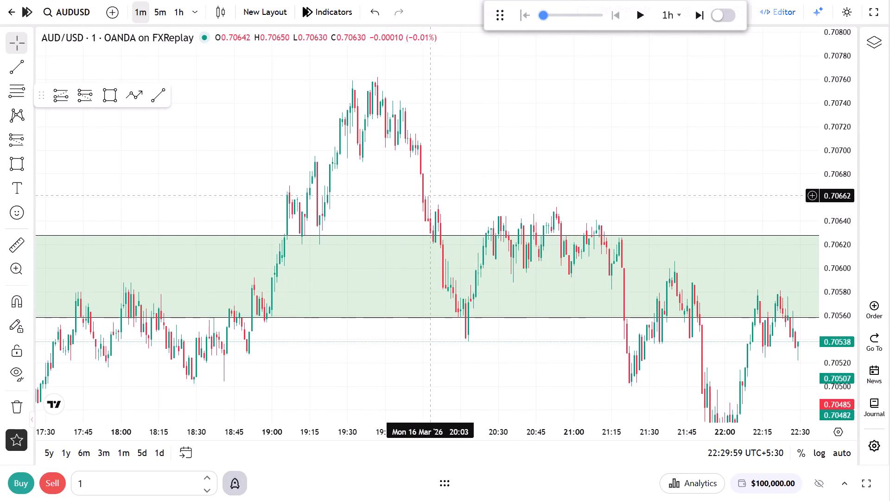
pyautogui.scroll(2, 413, 195)
pyautogui.click(128, 103)
pyautogui.scroll(-5, 392, 259)
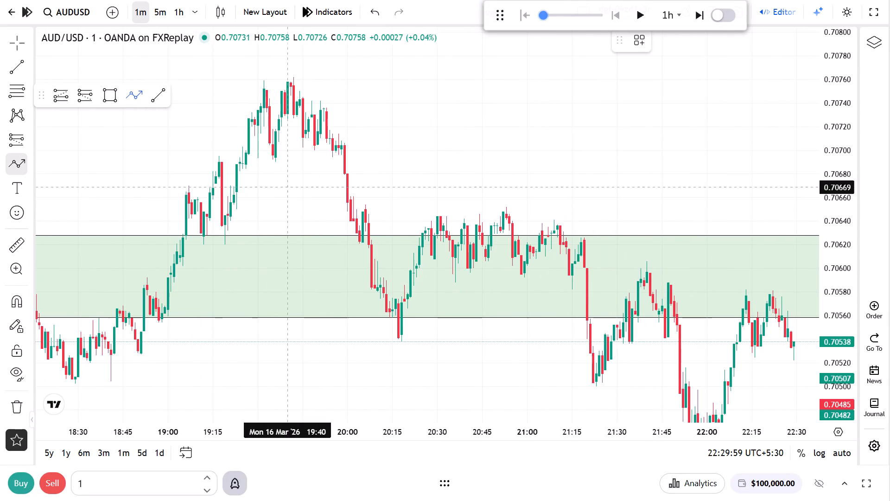
pyautogui.moveTo(507, 294); pyautogui.dragTo(507, 302, button='right')
pyautogui.moveTo(509, 351); pyautogui.dragTo(497, 255)
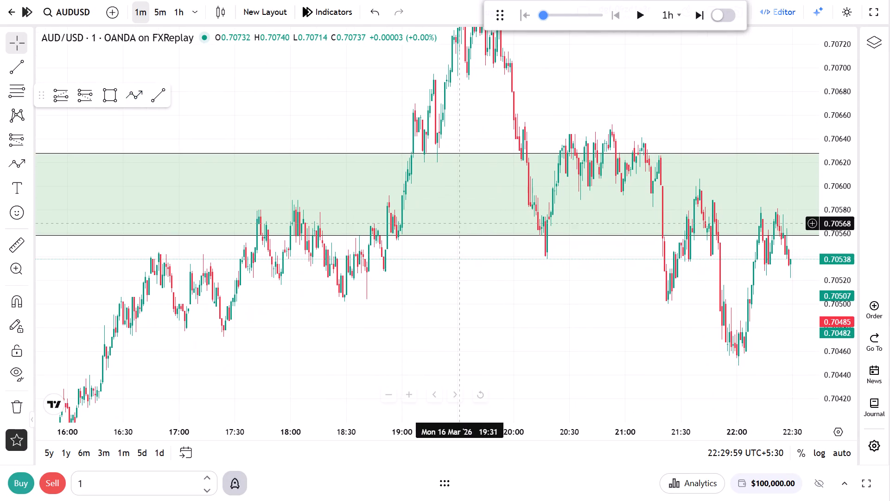
pyautogui.moveTo(493, 308); pyautogui.dragTo(458, 340)
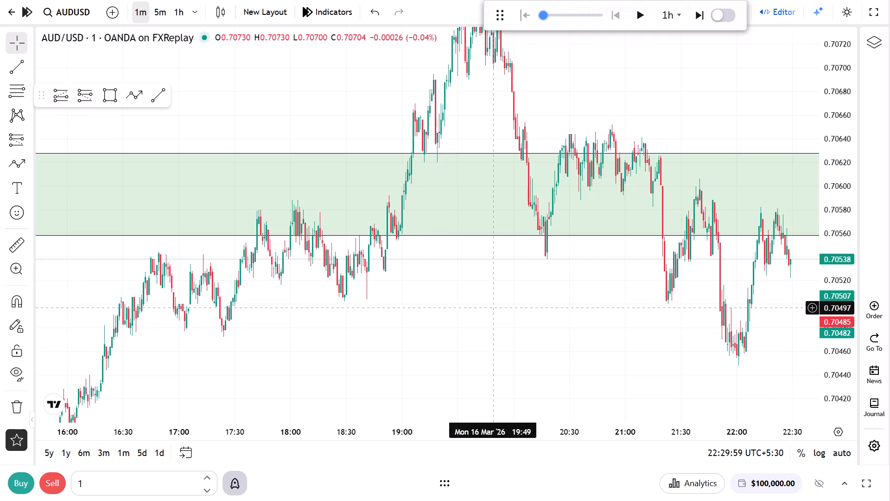
pyautogui.moveTo(458, 340); pyautogui.dragTo(432, 352)
pyautogui.scroll(5, 418, 351)
pyautogui.moveTo(414, 140); pyautogui.dragTo(464, 200)
# Trace a path along the 1m swing highs and lows from about 19:28 near 0.7076 to the 21:23 low near 0.70498.
pyautogui.click(134, 96)
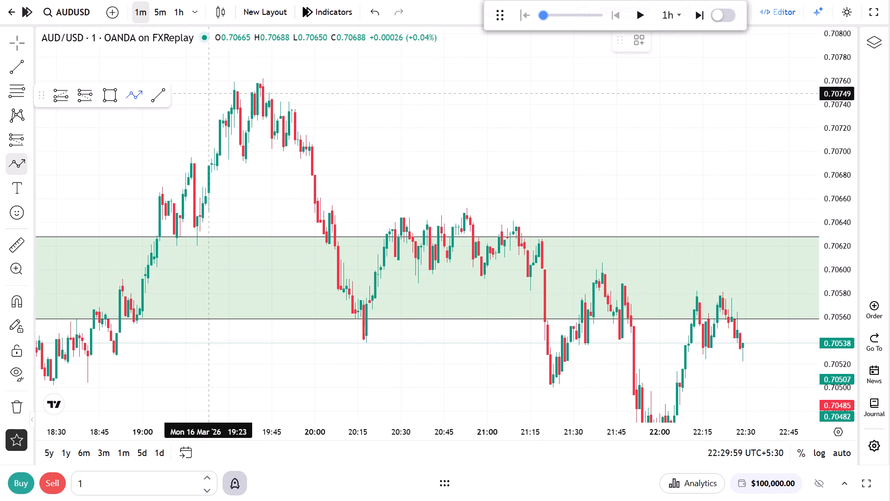
pyautogui.click(222, 83)
pyautogui.click(247, 164)
pyautogui.click(266, 80)
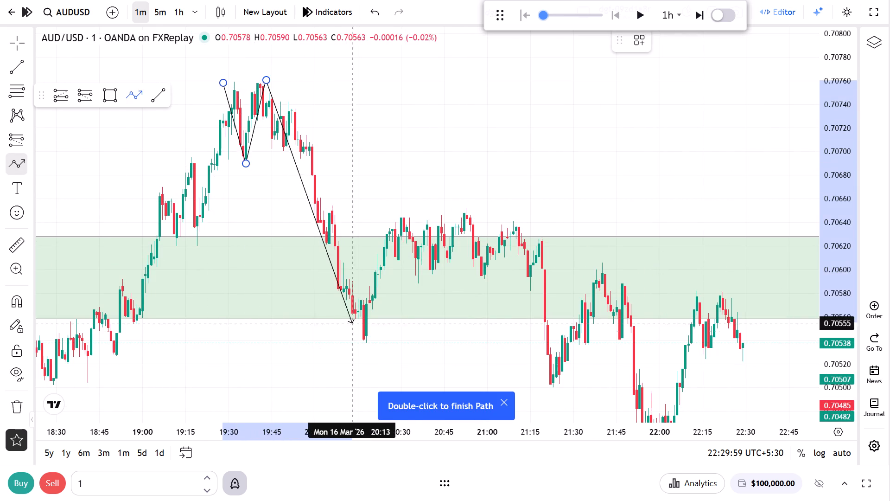
pyautogui.click(361, 339)
pyautogui.click(425, 205)
pyautogui.click(553, 390)
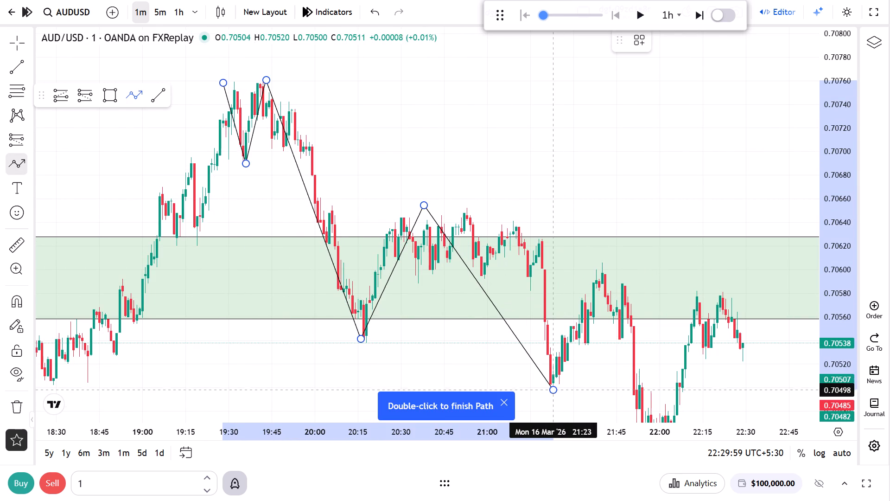
pyautogui.click(515, 360)
pyautogui.click(499, 356)
pyautogui.rightClick(497, 354)
# Place a short position at about 0.70537 at 21:34 on 16 March, with its stop at about 0.70686.
pyautogui.moveTo(485, 356); pyautogui.dragTo(363, 284)
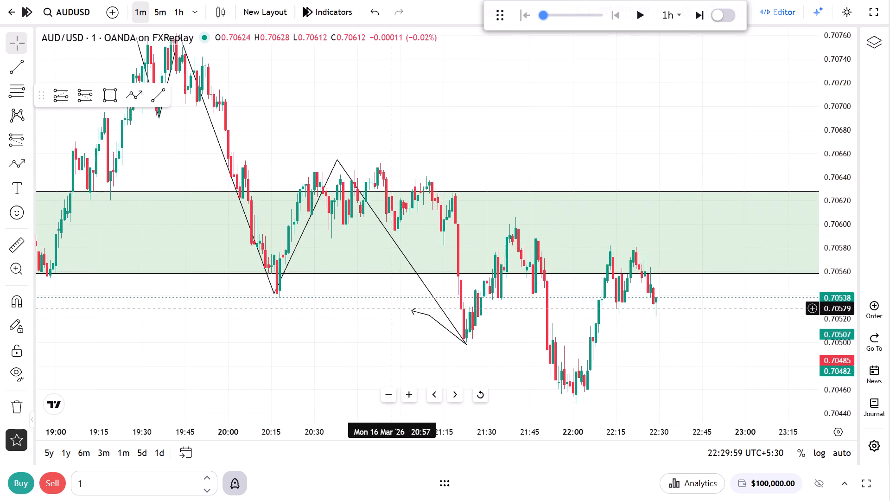
pyautogui.click(74, 91)
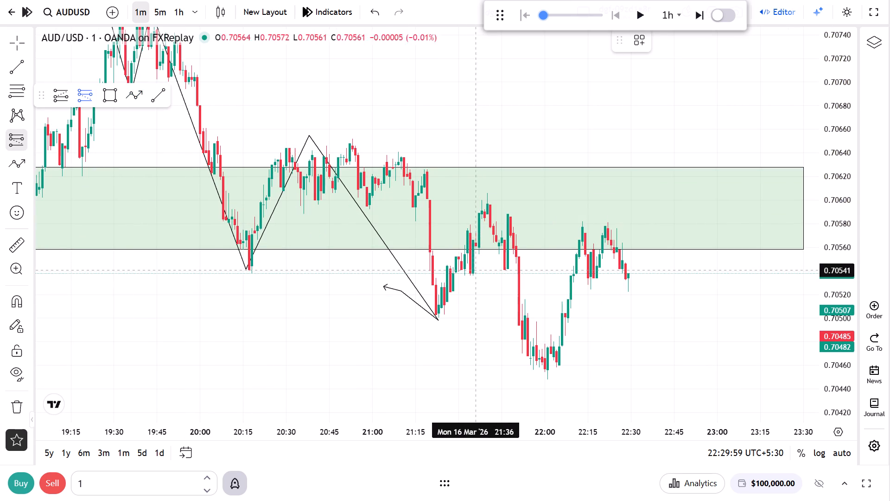
pyautogui.click(470, 275)
pyautogui.moveTo(470, 200); pyautogui.dragTo(475, 106)
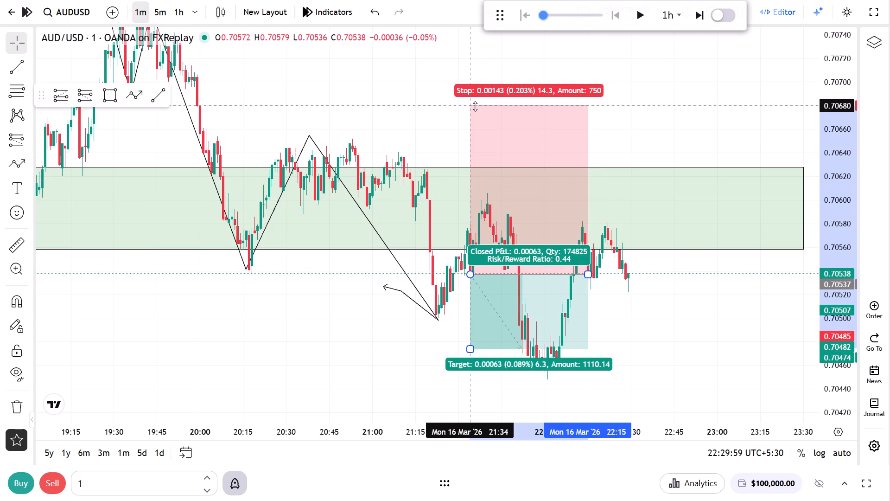
pyautogui.moveTo(475, 106); pyautogui.dragTo(484, 136)
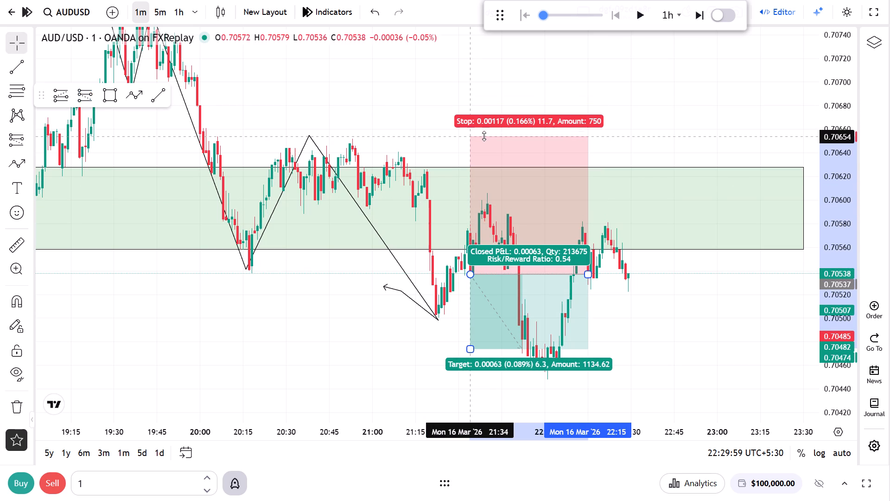
pyautogui.moveTo(484, 136); pyautogui.dragTo(486, 147)
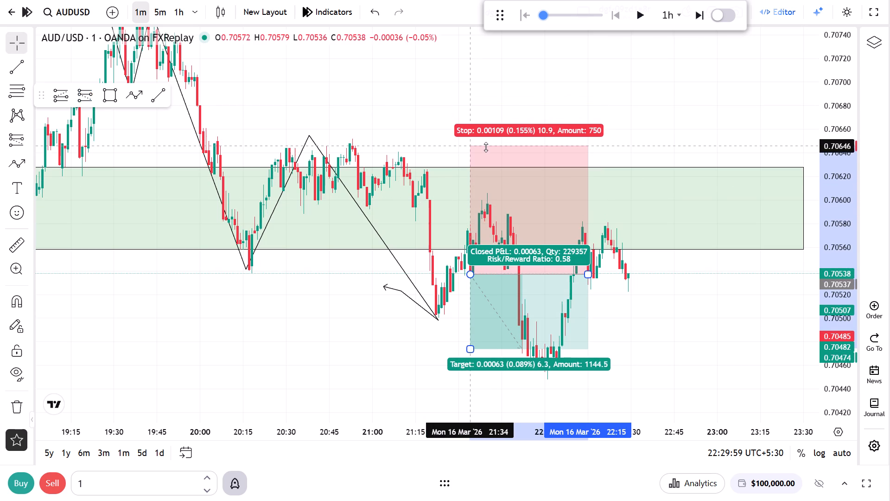
pyautogui.moveTo(486, 147); pyautogui.dragTo(487, 152)
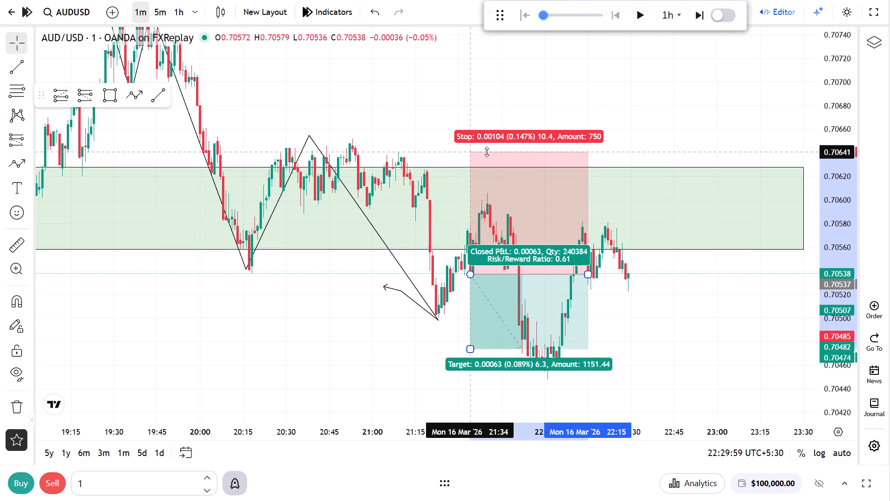
pyautogui.moveTo(487, 152); pyautogui.dragTo(489, 126)
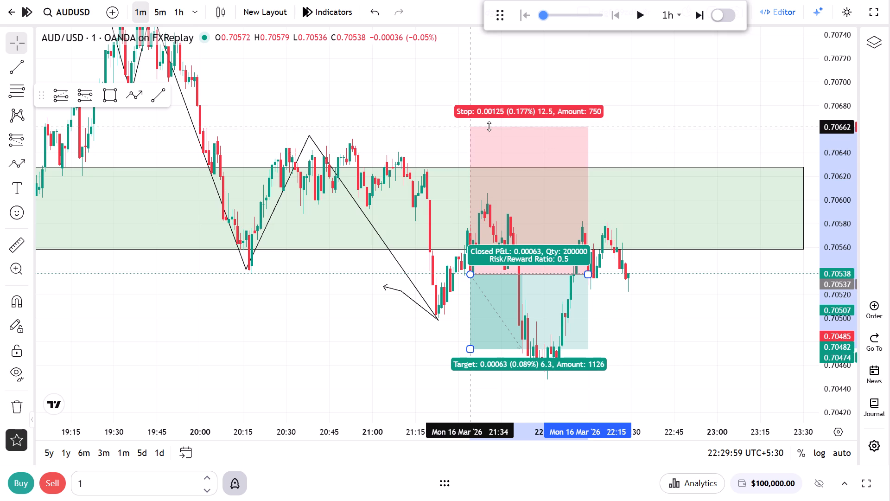
pyautogui.moveTo(489, 126); pyautogui.dragTo(491, 103)
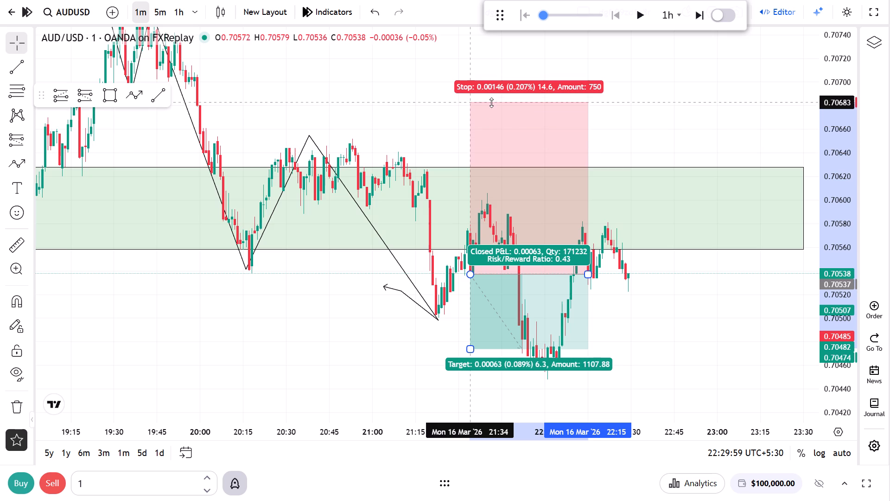
pyautogui.moveTo(491, 103); pyautogui.dragTo(492, 98)
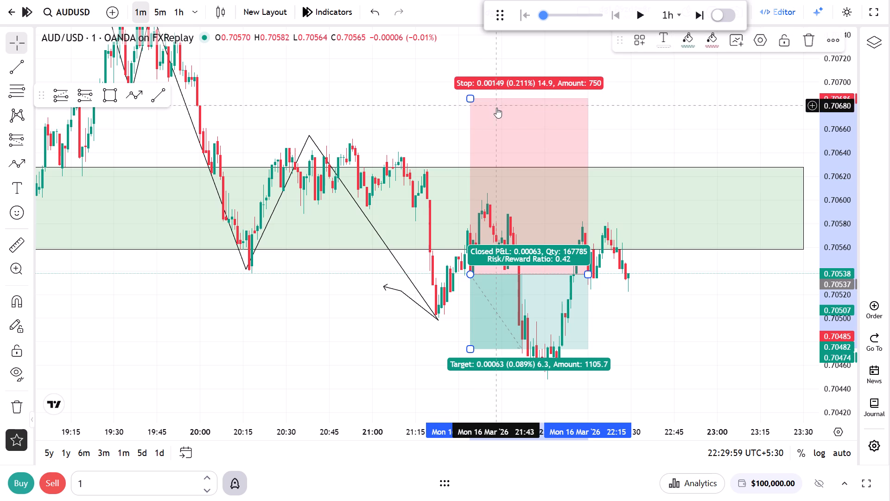
# Raise the short position's stop above the 19:43 swing high to about 0.70787, 25 pips from entry.
pyautogui.scroll(-4, 426, 116)
pyautogui.moveTo(828, 105); pyautogui.dragTo(790, 267)
pyautogui.moveTo(712, 276); pyautogui.dragTo(621, 290)
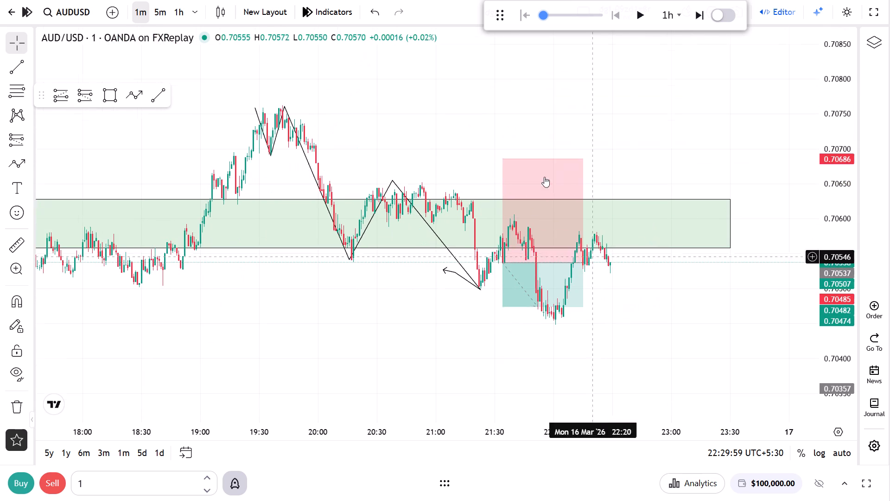
pyautogui.moveTo(502, 157); pyautogui.dragTo(499, 75)
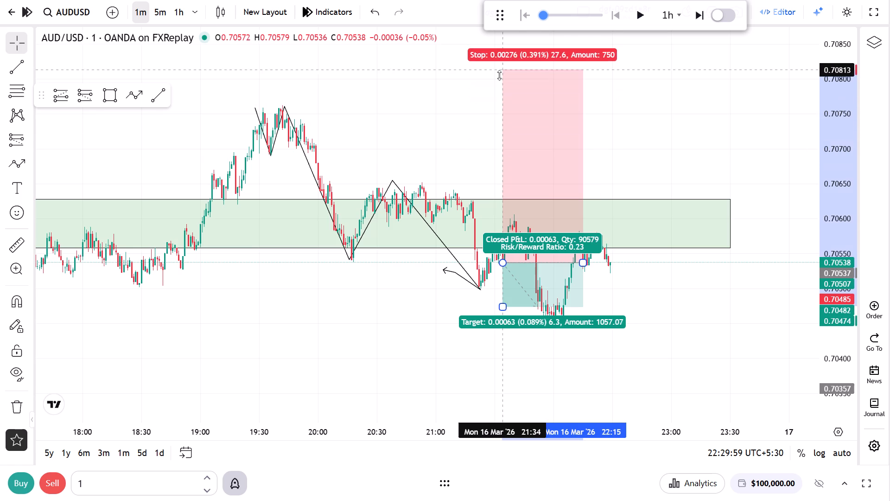
pyautogui.moveTo(499, 75); pyautogui.dragTo(499, 100)
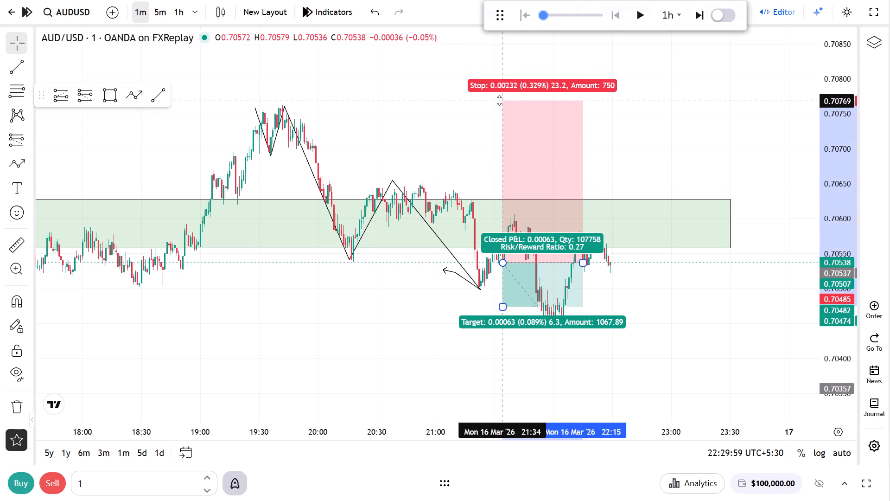
pyautogui.moveTo(499, 100); pyautogui.dragTo(497, 89)
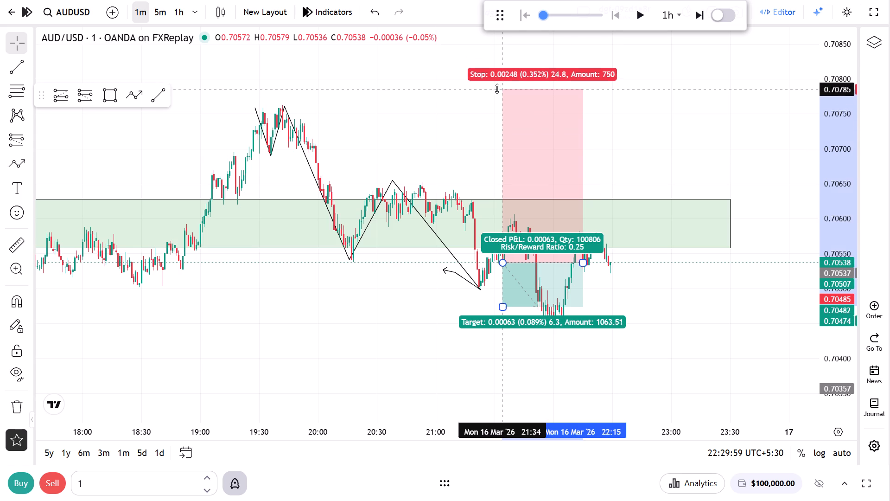
pyautogui.moveTo(497, 89); pyautogui.dragTo(498, 88)
pyautogui.click(459, 98)
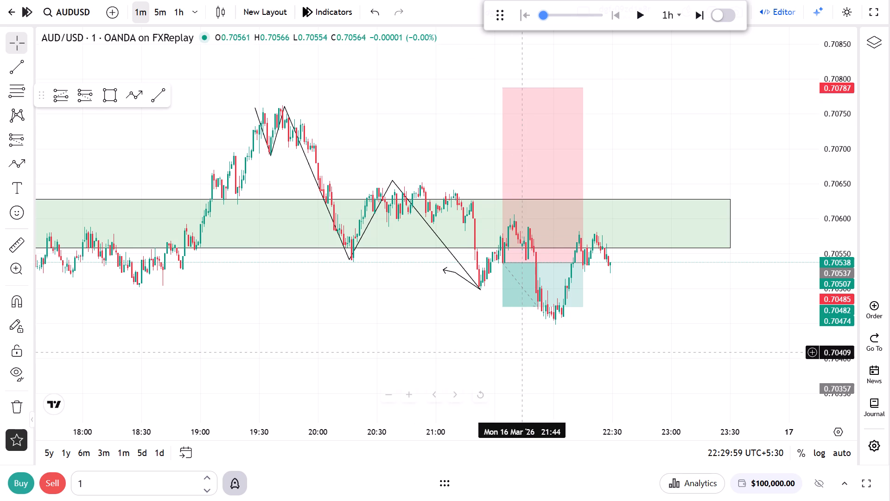
# Lower the short position's target to about 0.70162 for a risk/reward ratio of 1.5.
pyautogui.moveTo(521, 361); pyautogui.dragTo(494, 295)
pyautogui.moveTo(479, 261); pyautogui.dragTo(460, 354)
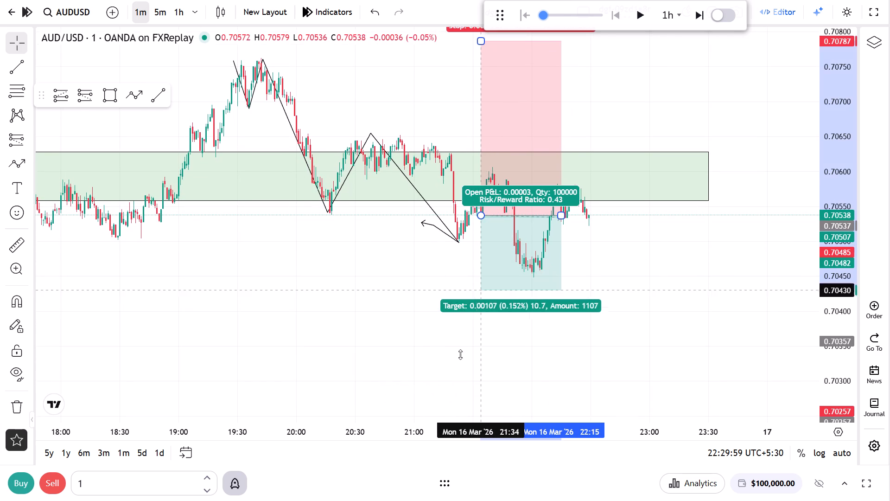
pyautogui.moveTo(460, 354); pyautogui.dragTo(456, 414)
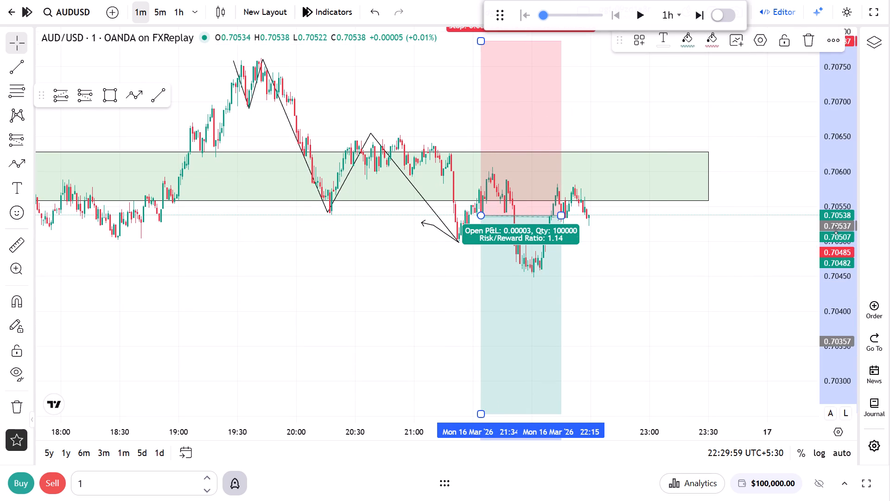
pyautogui.moveTo(836, 229); pyautogui.dragTo(803, 351)
pyautogui.moveTo(485, 328); pyautogui.dragTo(481, 371)
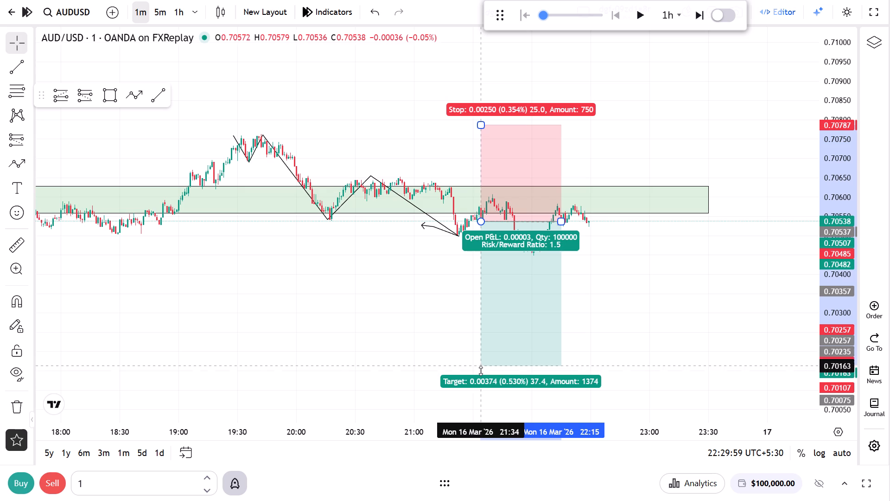
pyautogui.moveTo(481, 371); pyautogui.dragTo(485, 366)
pyautogui.click(611, 333)
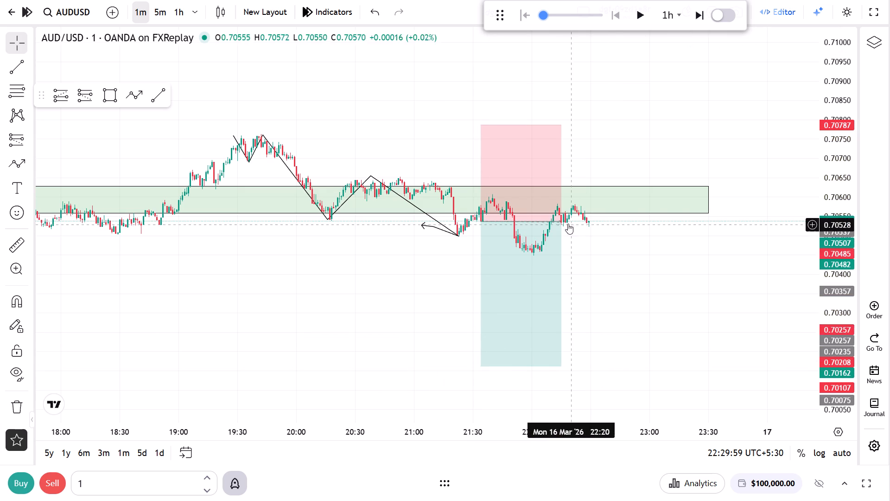
# Extend the short position's later edge to about 23:50 on 16 March.
pyautogui.click(557, 220)
pyautogui.moveTo(557, 220); pyautogui.dragTo(558, 220)
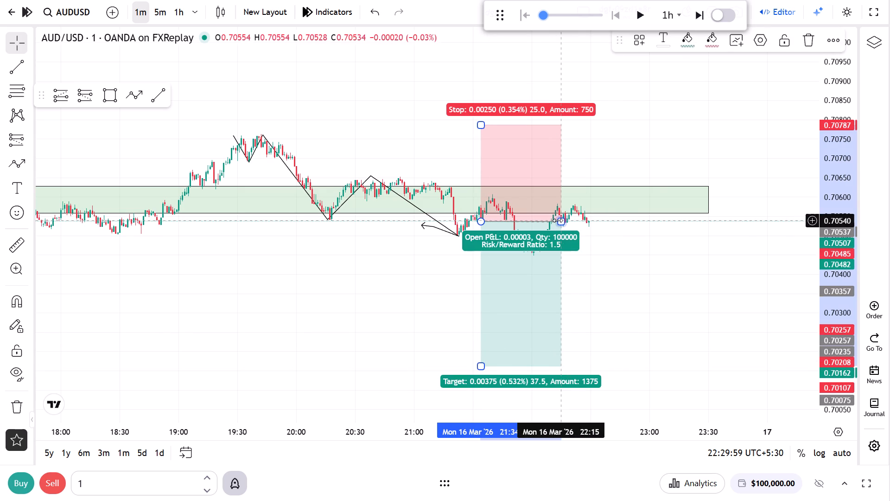
pyautogui.moveTo(558, 220); pyautogui.dragTo(750, 214)
# Advance the replay by three 1h steps to 01:29:59 on 17 March.
pyautogui.moveTo(765, 261); pyautogui.dragTo(625, 233)
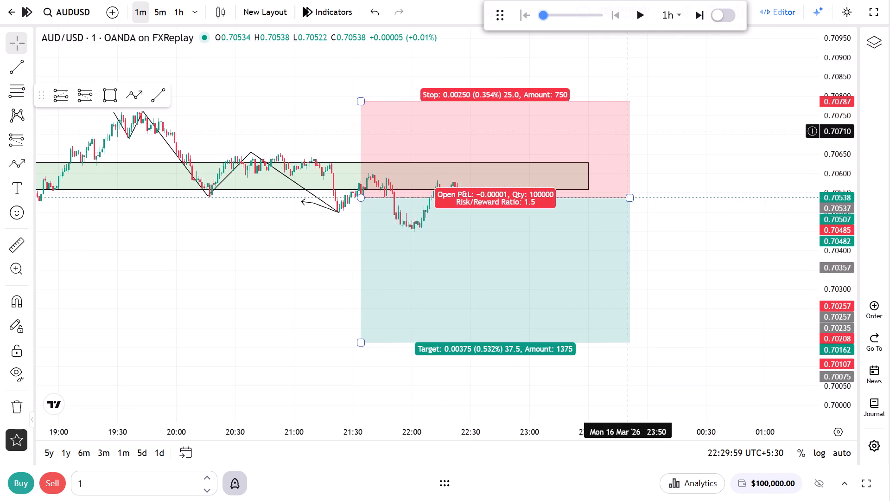
pyautogui.click(694, 21)
pyautogui.click(694, 21)
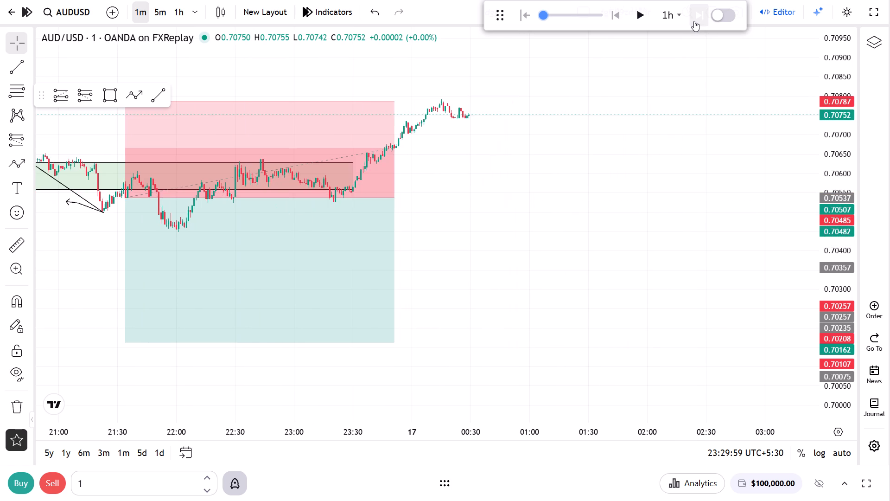
pyautogui.click(694, 21)
# Extend the short position's later edge to about 00:30 on 17 March, past the point where price reaches the stop.
pyautogui.scroll(-5, 534, 212)
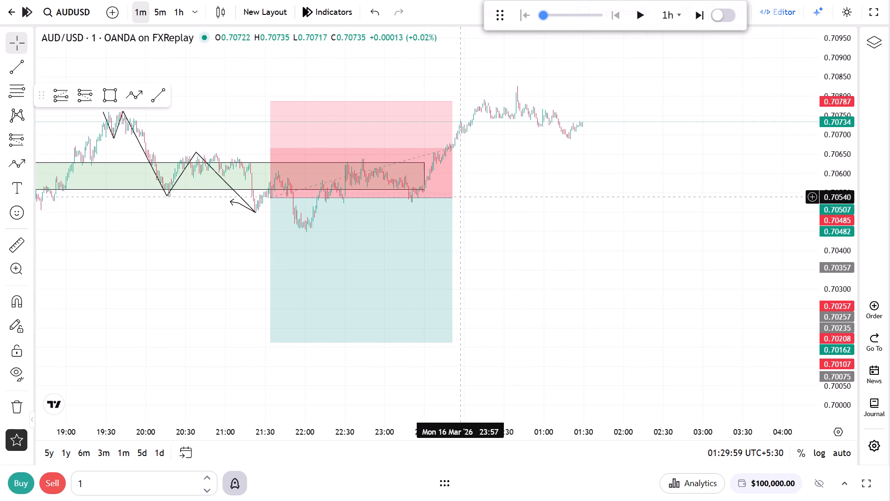
pyautogui.moveTo(454, 199); pyautogui.dragTo(502, 202)
# Examine the played-out short trade against the traced swings and green zone on the 1m chart.
pyautogui.moveTo(554, 213); pyautogui.dragTo(570, 221)
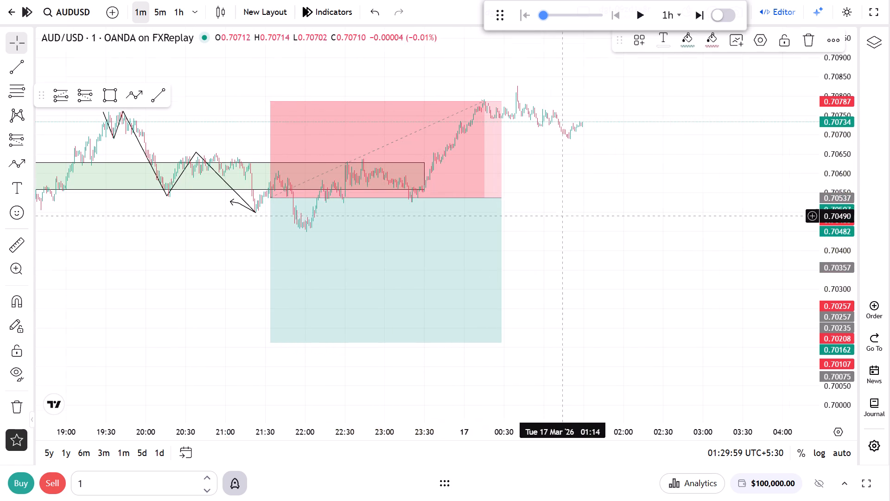
pyautogui.scroll(-9, 598, 254)
pyautogui.moveTo(515, 223); pyautogui.dragTo(564, 316)
pyautogui.scroll(5, 546, 312)
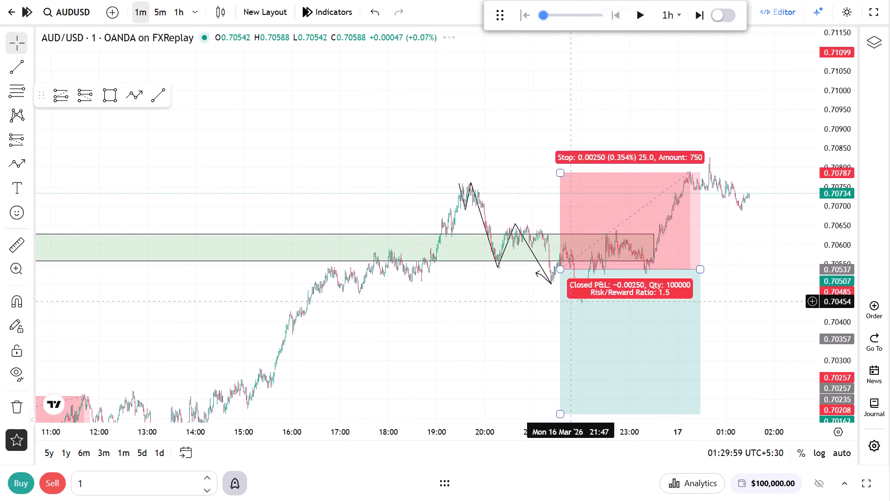
pyautogui.scroll(5, 464, 303)
pyautogui.moveTo(342, 287); pyautogui.dragTo(477, 274)
pyautogui.scroll(4, 447, 277)
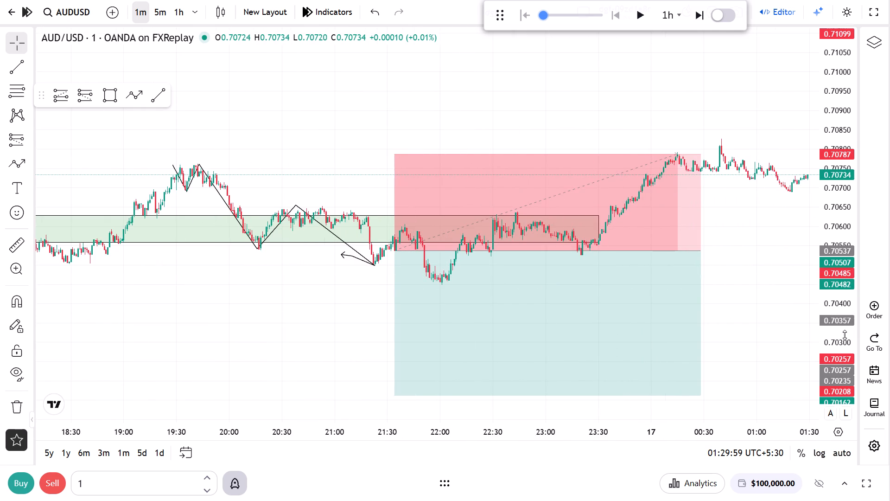
pyautogui.moveTo(845, 335); pyautogui.dragTo(847, 150)
pyautogui.moveTo(287, 141); pyautogui.dragTo(556, 184)
pyautogui.scroll(5, 363, 246)
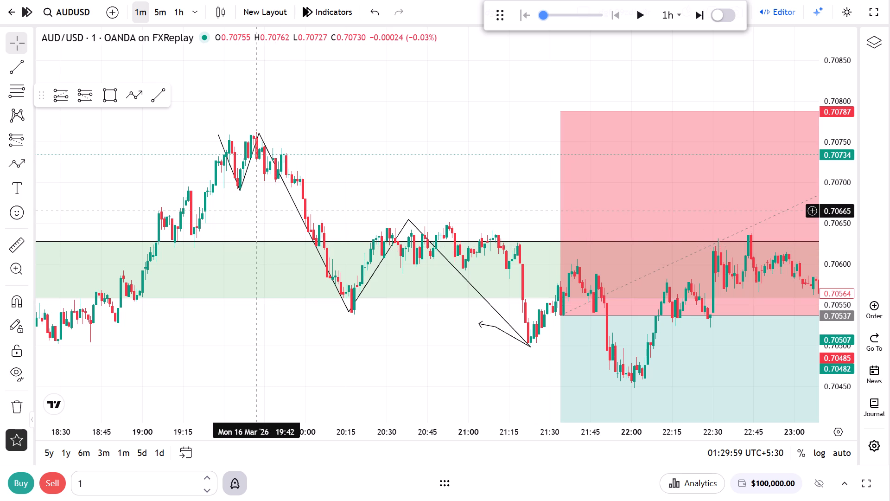
# Return to the 1h chart showing price action from about 7 to 17 March.
pyautogui.click(177, 19)
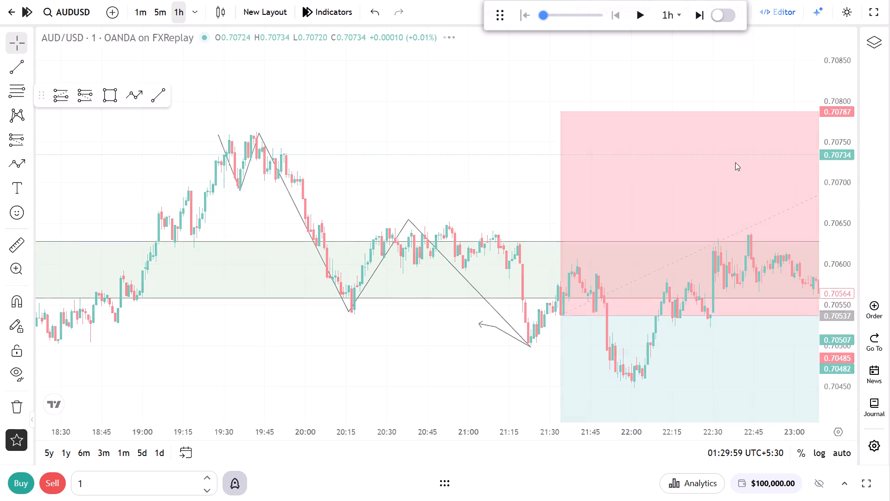
pyautogui.moveTo(847, 145); pyautogui.dragTo(846, 397)
pyautogui.scroll(8, 658, 342)
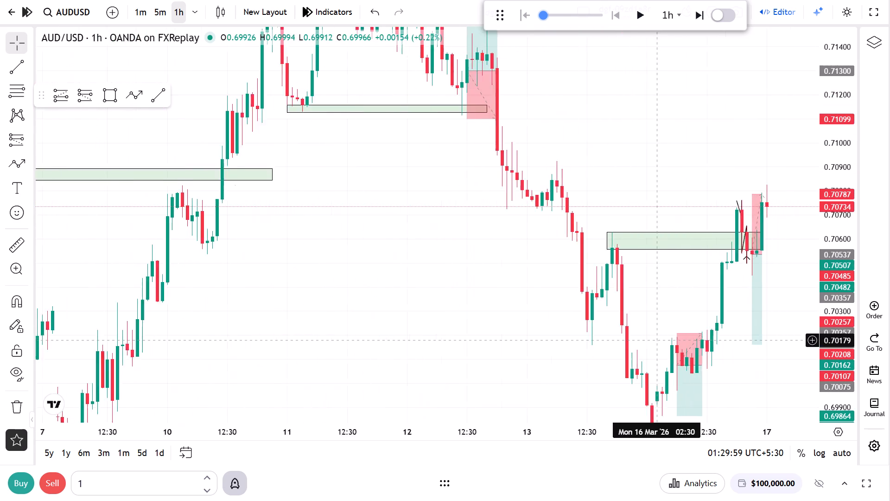
# Start automatic 1h playback of the replay from 01:29:59 on 17 March.
pyautogui.scroll(5, 658, 338)
pyautogui.moveTo(752, 257); pyautogui.dragTo(655, 222)
pyautogui.moveTo(688, 254); pyautogui.dragTo(674, 224)
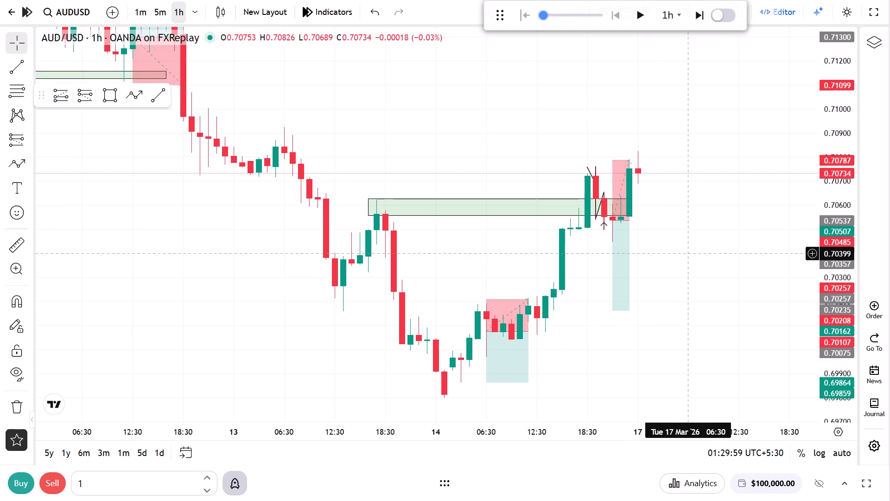
pyautogui.click(650, 14)
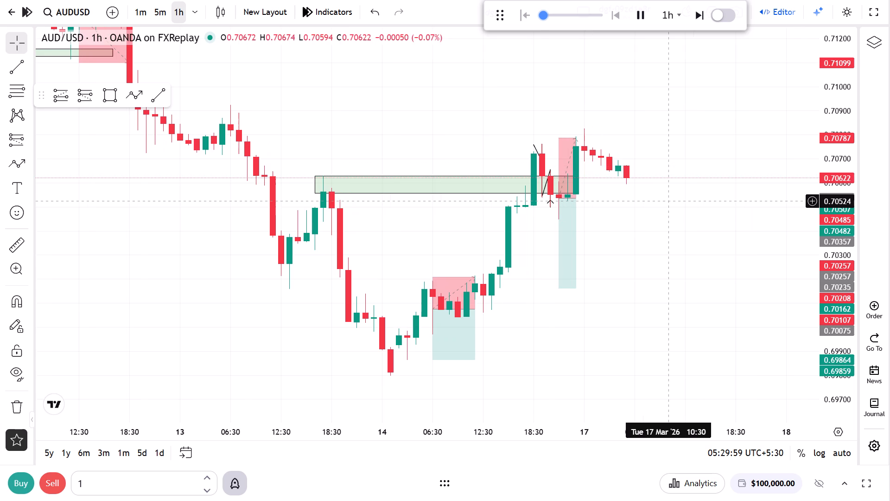
# Extend the later edge of the green zone near 0.7060 to about 07:30 on 18 March while the replay runs.
pyautogui.scroll(-5, 673, 203)
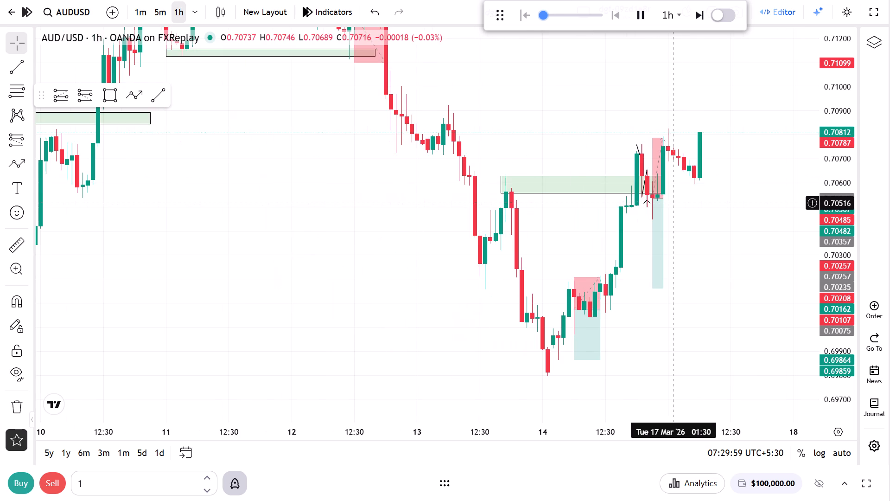
pyautogui.moveTo(659, 186); pyautogui.dragTo(727, 190)
pyautogui.click(706, 236)
pyautogui.click(710, 226)
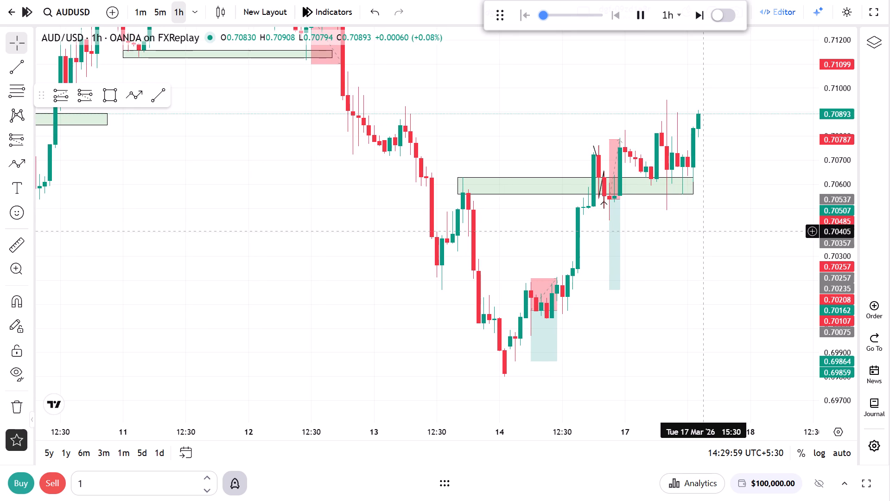
pyautogui.click(688, 186)
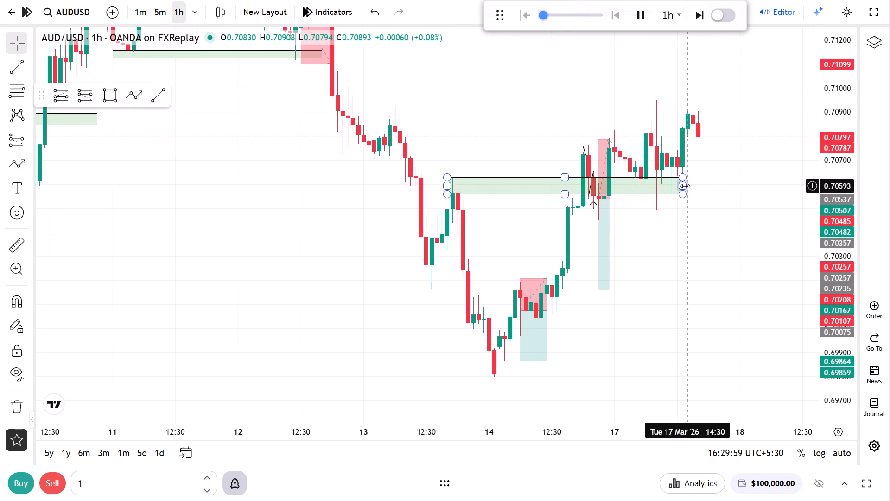
pyautogui.moveTo(684, 186); pyautogui.dragTo(771, 186)
# Let the 1h replay run on and pause it at 12:29:59 on 18 March.
pyautogui.moveTo(733, 142); pyautogui.dragTo(696, 222)
pyautogui.moveTo(695, 201); pyautogui.dragTo(673, 252)
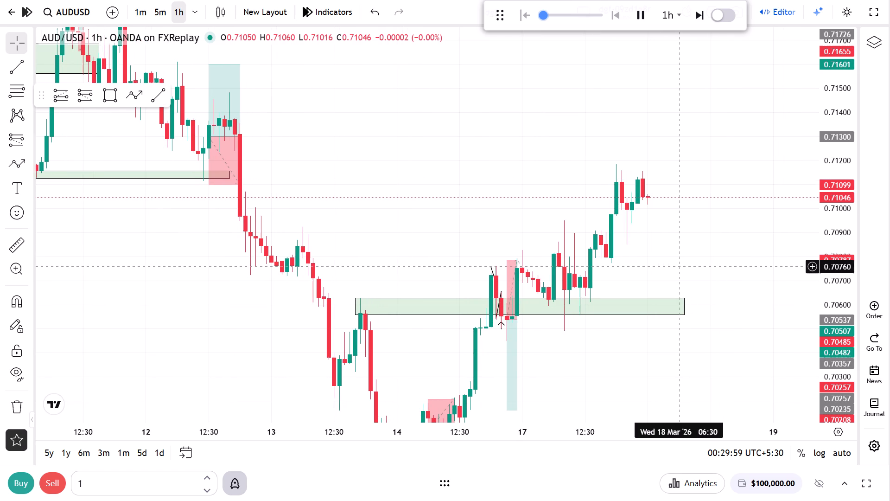
pyautogui.moveTo(661, 215); pyautogui.dragTo(617, 301)
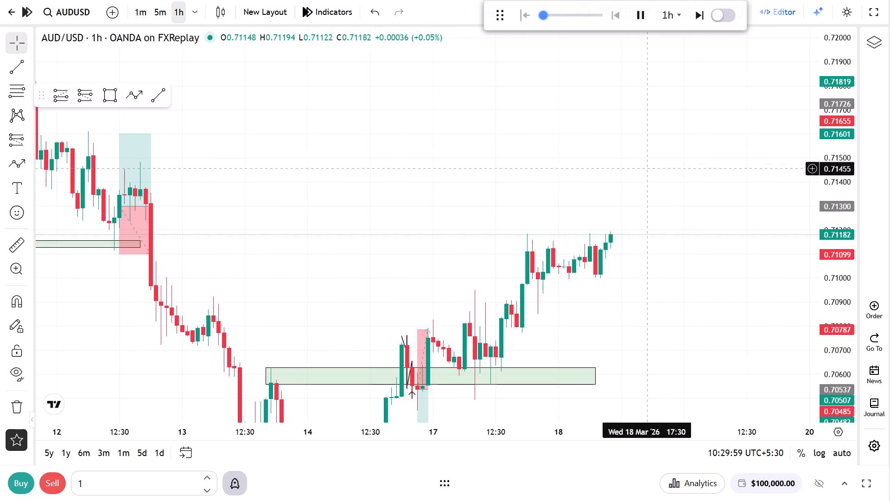
pyautogui.click(642, 13)
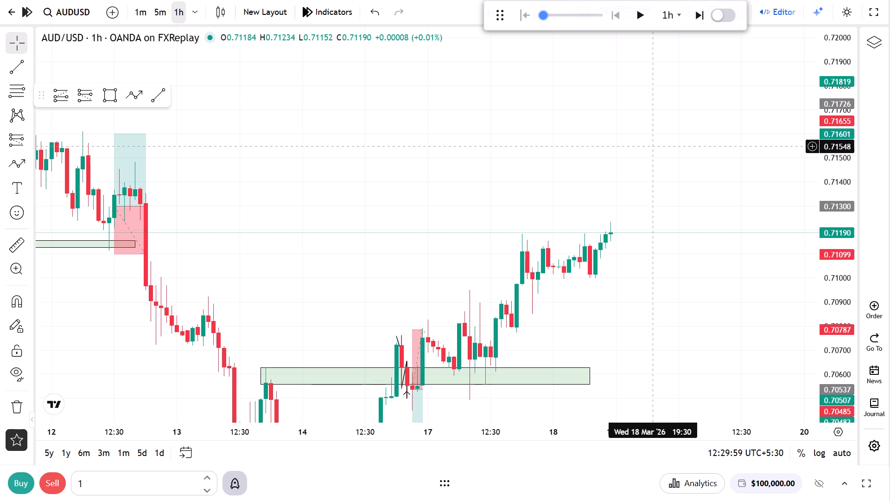
# Advance the replay by eight 1h steps to 20:29:59 on 18 March.
pyautogui.scroll(3, 617, 283)
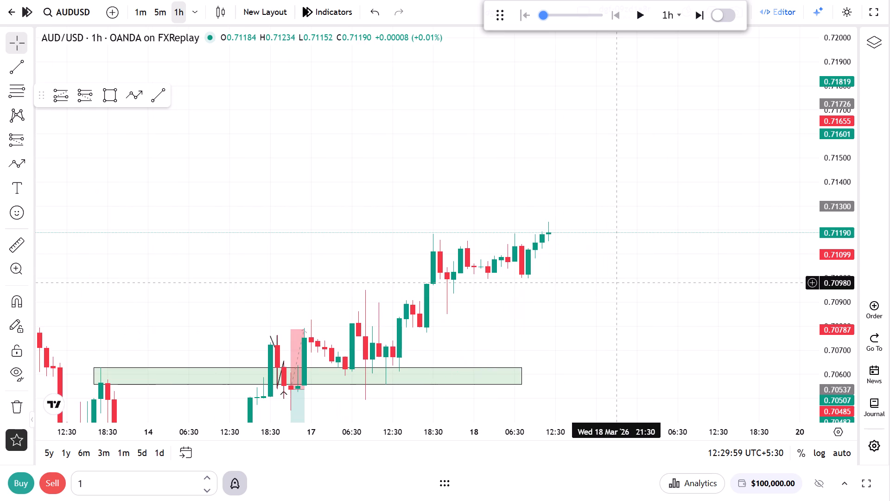
pyautogui.moveTo(826, 345); pyautogui.dragTo(835, 326)
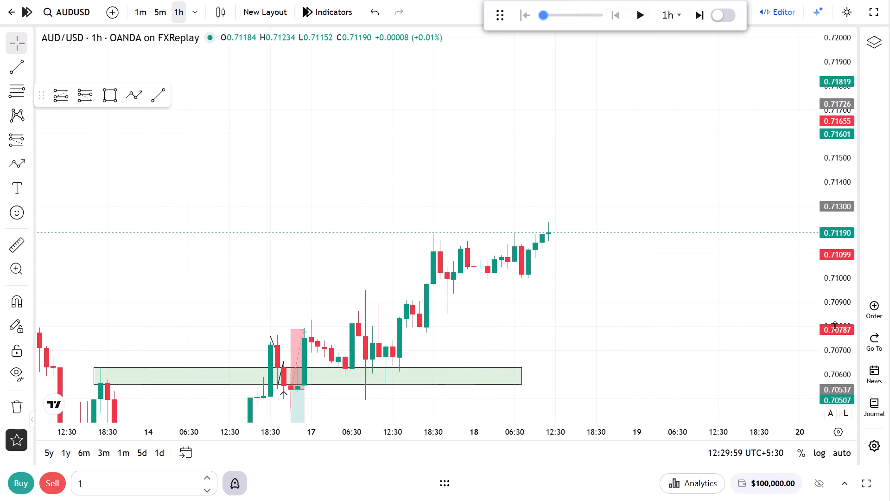
pyautogui.moveTo(835, 326); pyautogui.dragTo(868, 51)
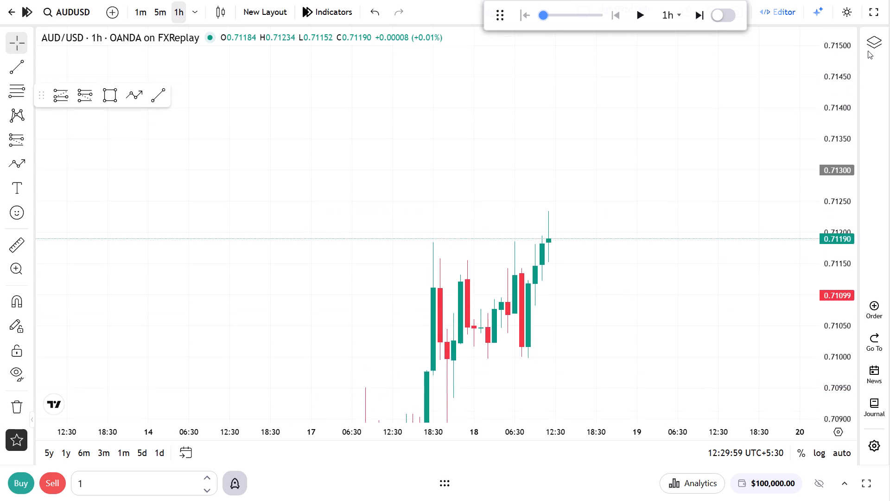
pyautogui.moveTo(868, 51); pyautogui.dragTo(858, 264)
pyautogui.moveTo(696, 202); pyautogui.dragTo(705, 168)
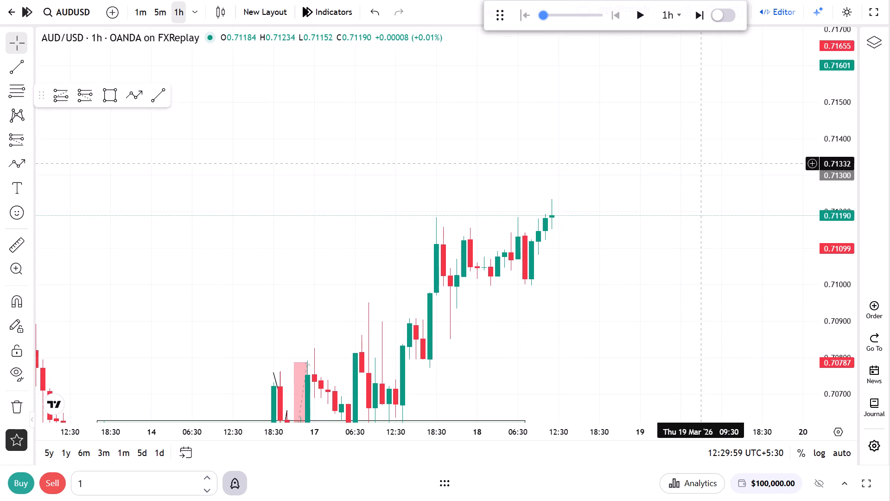
pyautogui.click(706, 10)
pyautogui.tripleClick(706, 10)
pyautogui.tripleClick(706, 10)
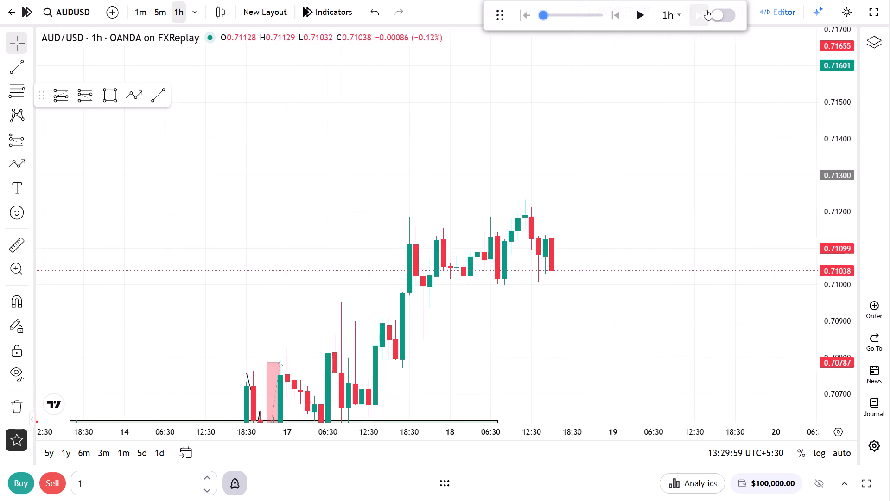
pyautogui.click(706, 10)
# Extend the later edge of the green zone near 0.7060 to about 03:30 on 19 March, past the latest candle.
pyautogui.scroll(-3, 679, 197)
pyautogui.moveTo(663, 256); pyautogui.dragTo(697, 58)
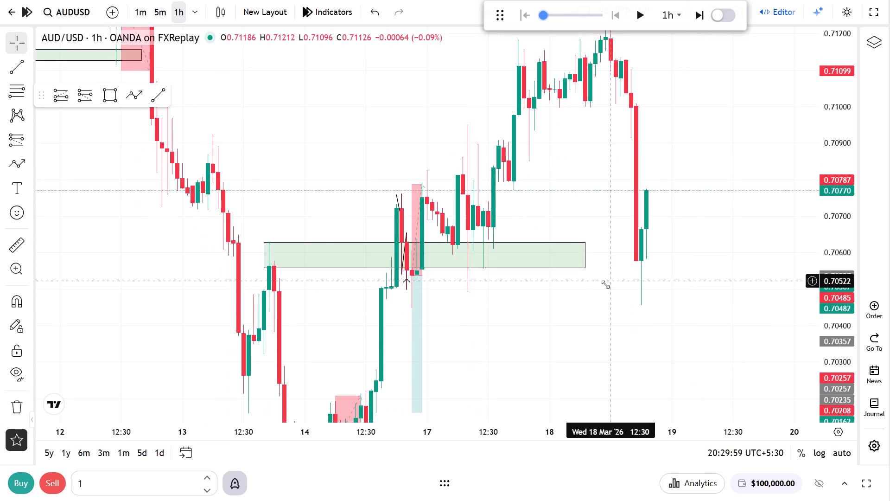
pyautogui.moveTo(586, 256); pyautogui.dragTo(687, 258)
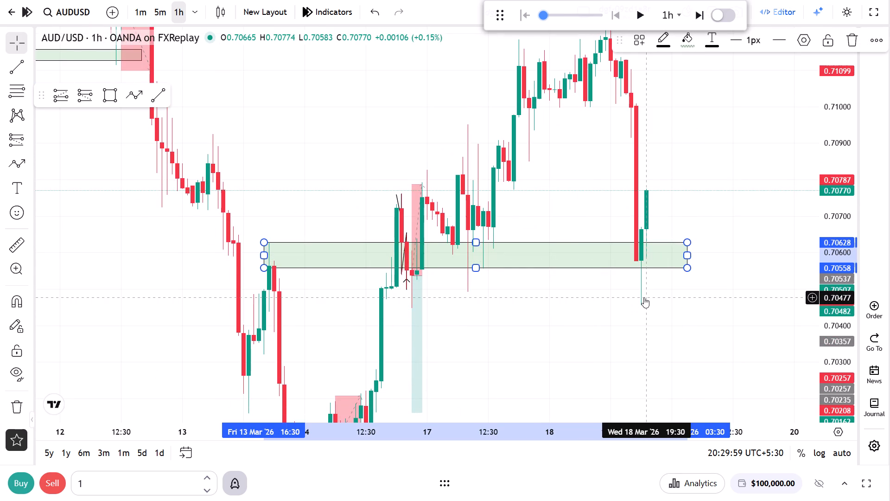
# Place a long position on the 1m chart with its entry at 0.70684 at 19:45 on 18 March, above the green zone.
pyautogui.click(139, 19)
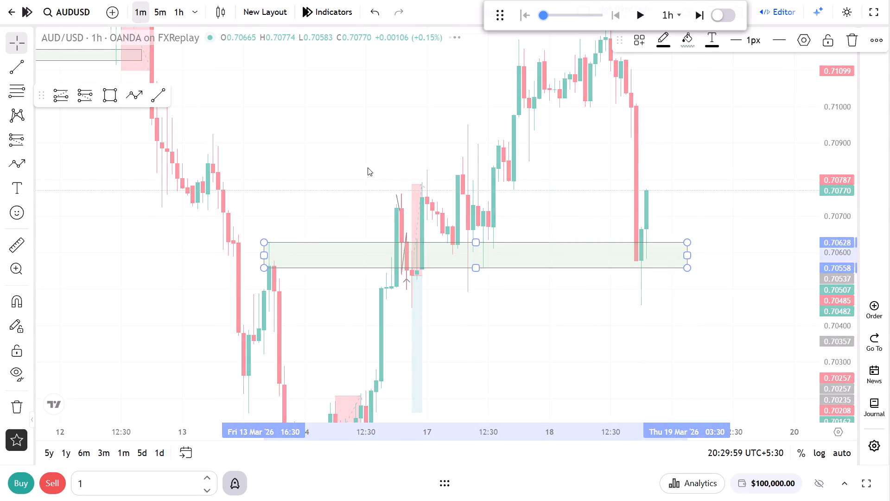
pyautogui.scroll(-12, 438, 316)
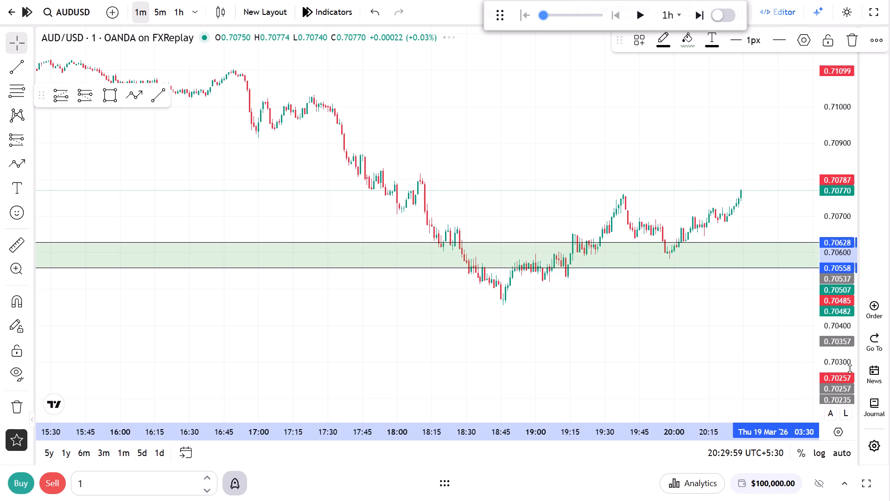
pyautogui.moveTo(850, 368); pyautogui.dragTo(863, 219)
pyautogui.scroll(7, 378, 318)
pyautogui.moveTo(354, 357); pyautogui.dragTo(483, 315)
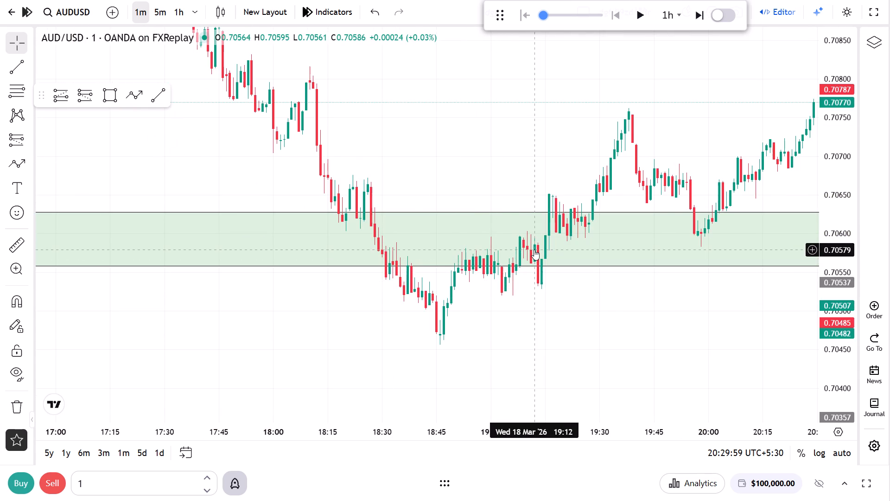
pyautogui.scroll(3, 481, 363)
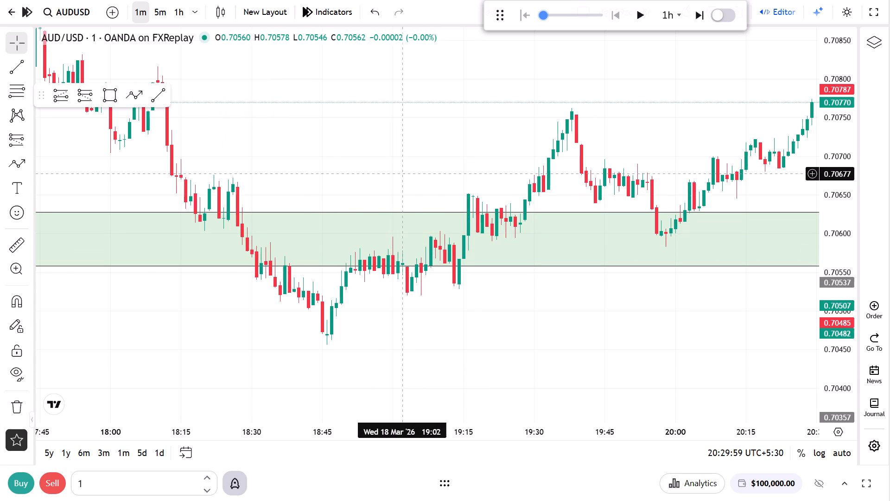
pyautogui.click(63, 95)
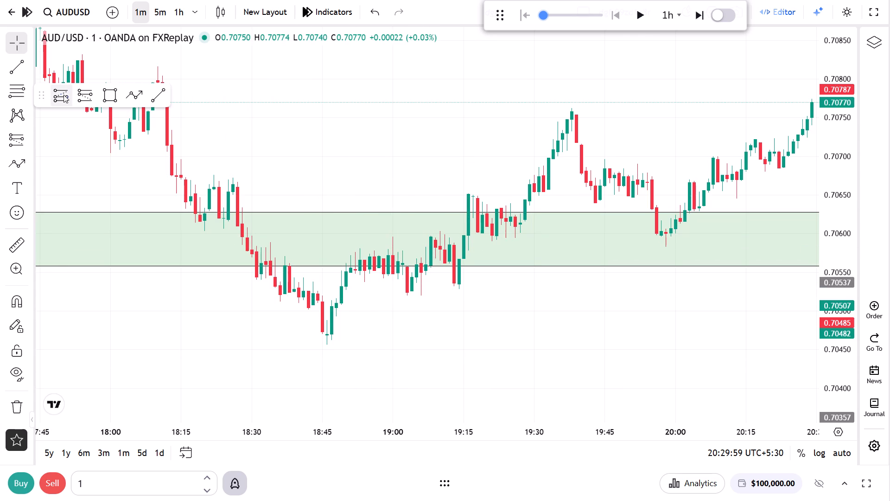
pyautogui.click(606, 169)
# Set the long position's stop at about 0.70431, below the swing low under the green zone.
pyautogui.moveTo(603, 230); pyautogui.dragTo(603, 319)
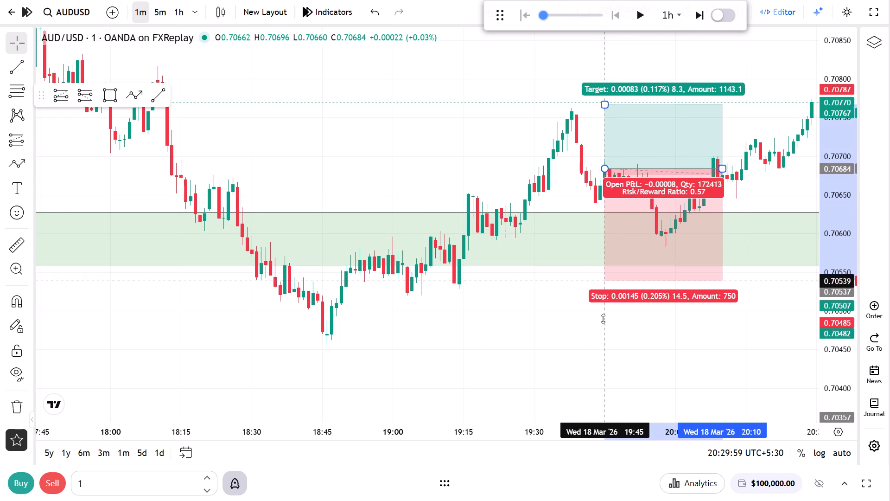
pyautogui.moveTo(603, 319); pyautogui.dragTo(604, 364)
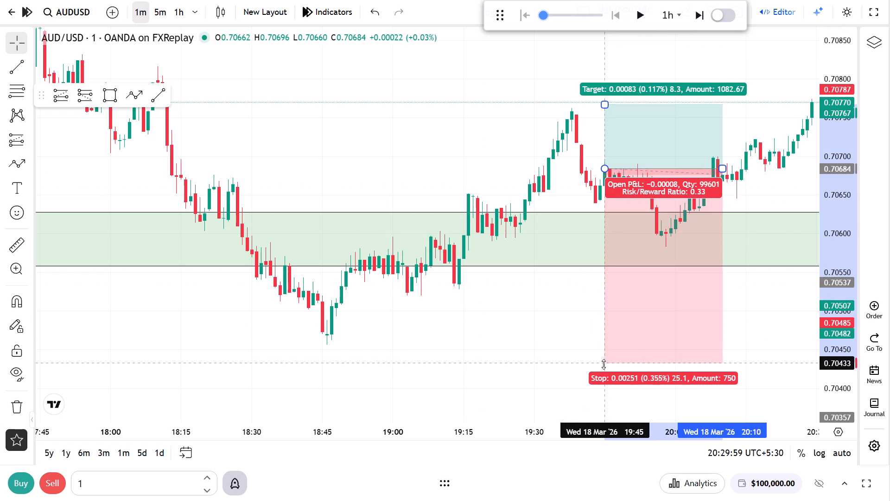
pyautogui.moveTo(604, 364); pyautogui.dragTo(603, 365)
# Raise the long position's target to about 0.71066 for a risk/reward ratio of about 1.51.
pyautogui.moveTo(556, 301); pyautogui.dragTo(325, 395)
pyautogui.scroll(-2, 396, 245)
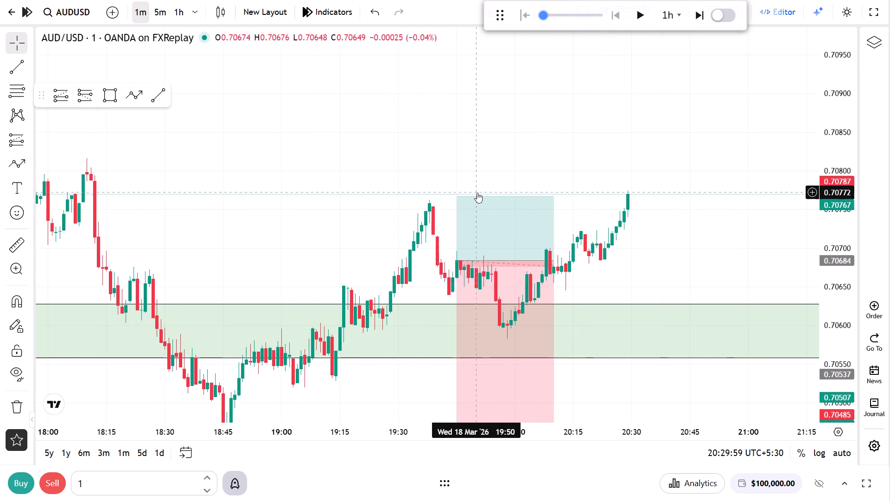
pyautogui.moveTo(457, 197); pyautogui.dragTo(459, 77)
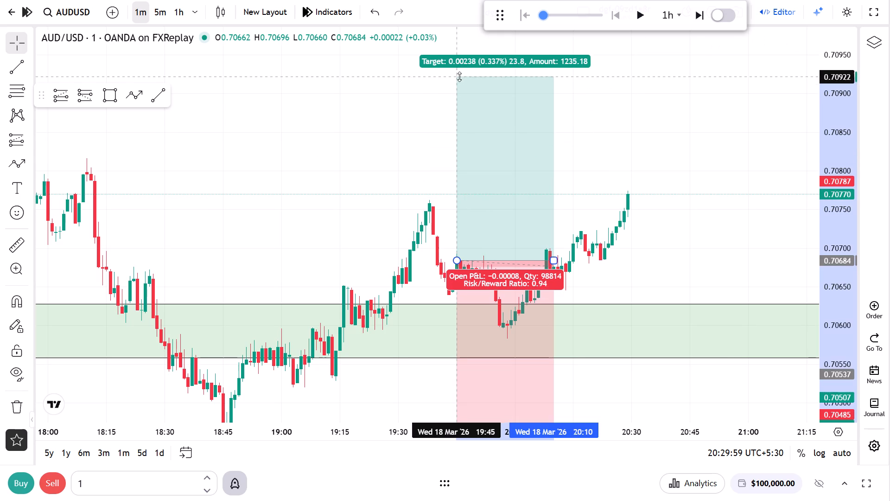
pyautogui.moveTo(459, 77); pyautogui.dragTo(464, 52)
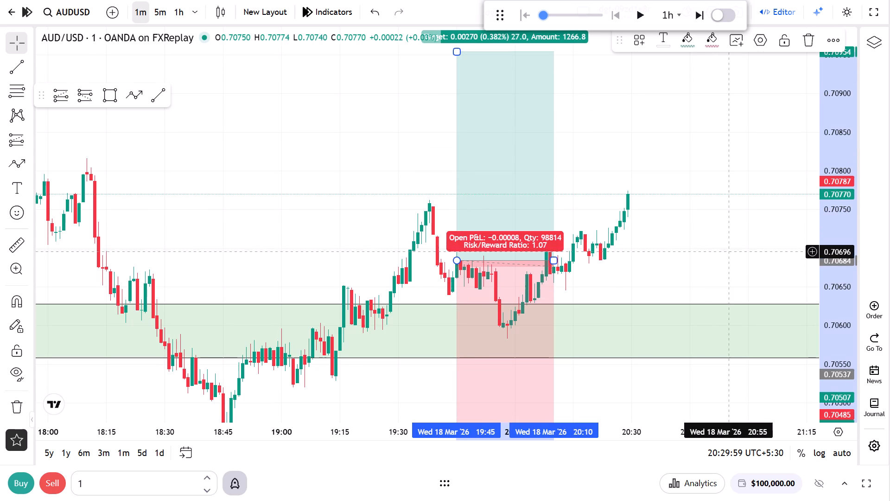
pyautogui.scroll(-3, 754, 270)
pyautogui.moveTo(848, 200); pyautogui.dragTo(845, 349)
pyautogui.moveTo(770, 241); pyautogui.dragTo(648, 281)
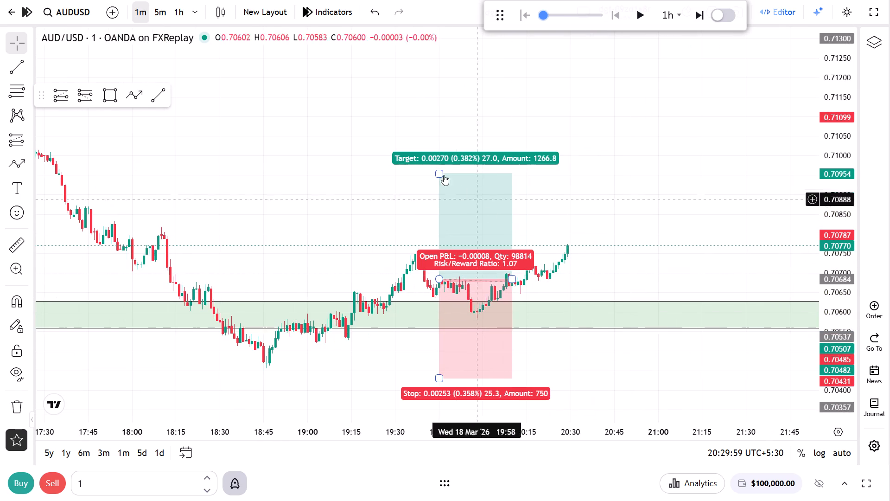
pyautogui.moveTo(441, 172); pyautogui.dragTo(454, 132)
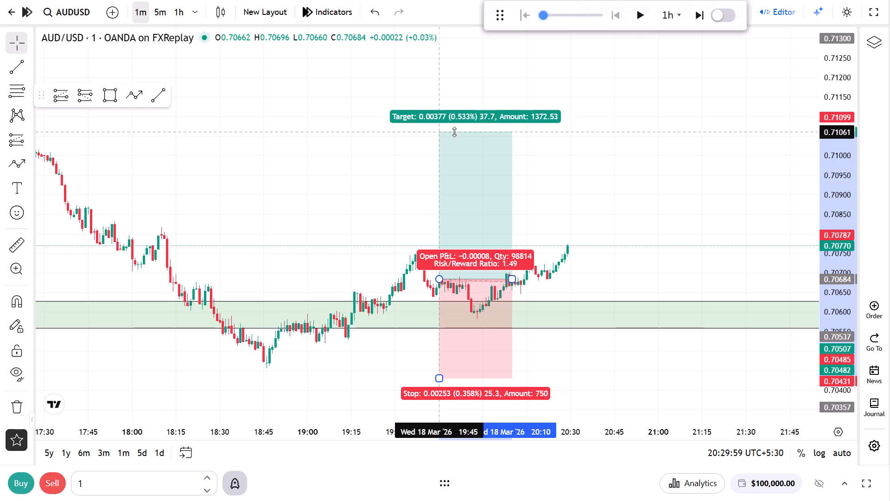
pyautogui.moveTo(454, 132); pyautogui.dragTo(456, 130)
# Extend the long position's later edge to about 21:16 on 18 March.
pyautogui.moveTo(515, 281); pyautogui.dragTo(706, 301)
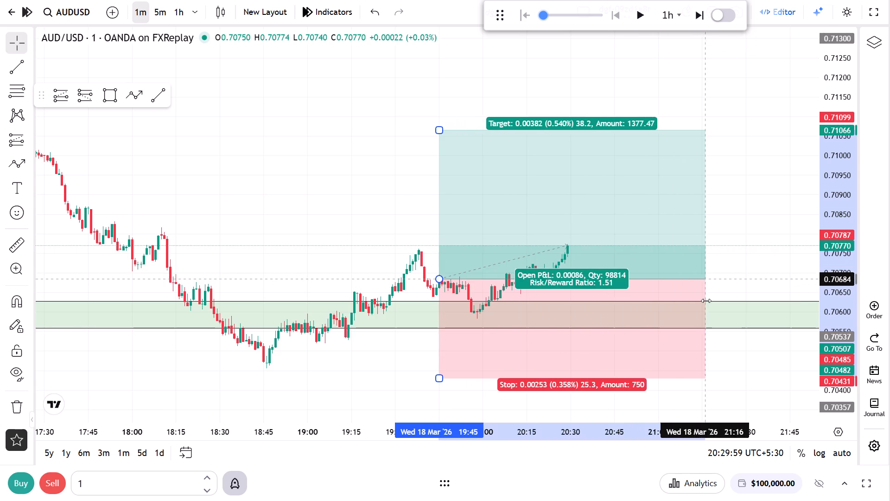
pyautogui.moveTo(706, 301); pyautogui.dragTo(706, 301)
pyautogui.click(740, 264)
# Advance the replay by five 1h steps to 01:29:59 on 19 March.
pyautogui.click(701, 10)
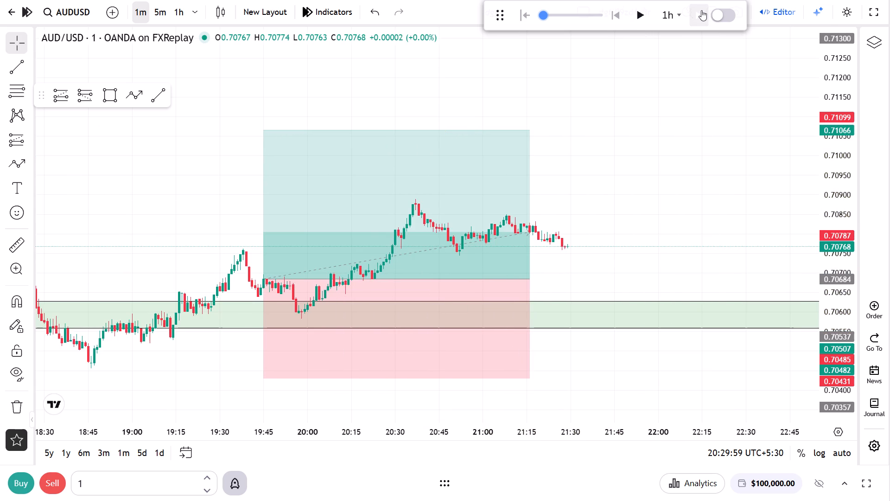
pyautogui.click(701, 10)
pyautogui.click(701, 10)
pyautogui.click(701, 10)
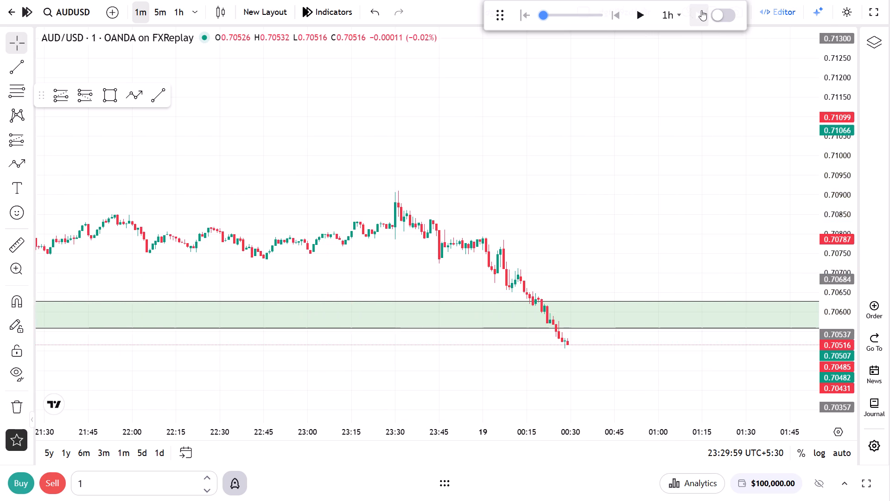
pyautogui.click(702, 10)
# Extend the long position's later edge to about 01:01 on 19 March, past the point where price reaches the stop.
pyautogui.scroll(-9, 493, 302)
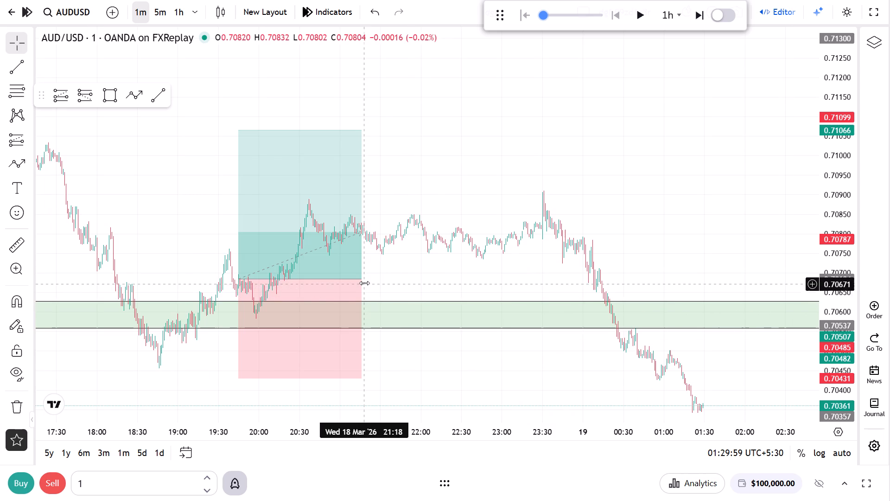
pyautogui.moveTo(364, 283); pyautogui.dragTo(619, 288)
pyautogui.scroll(-1, 560, 288)
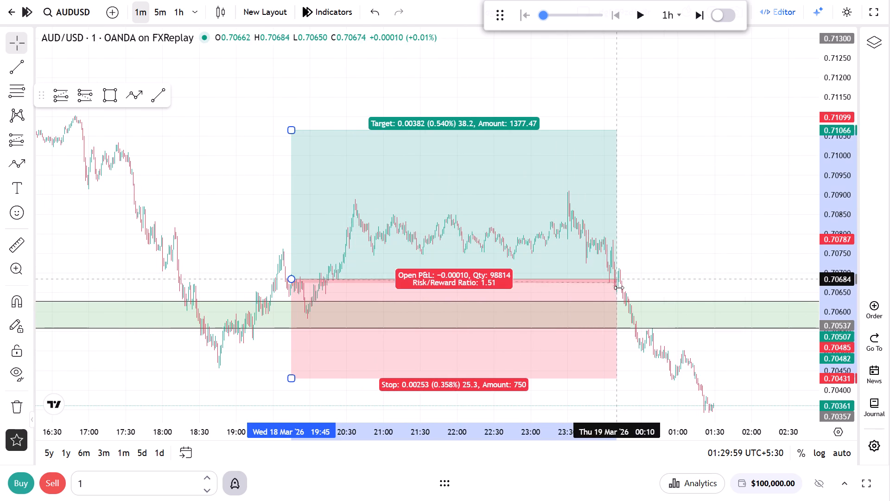
pyautogui.moveTo(619, 288); pyautogui.dragTo(679, 266)
pyautogui.moveTo(716, 273); pyautogui.dragTo(708, 271)
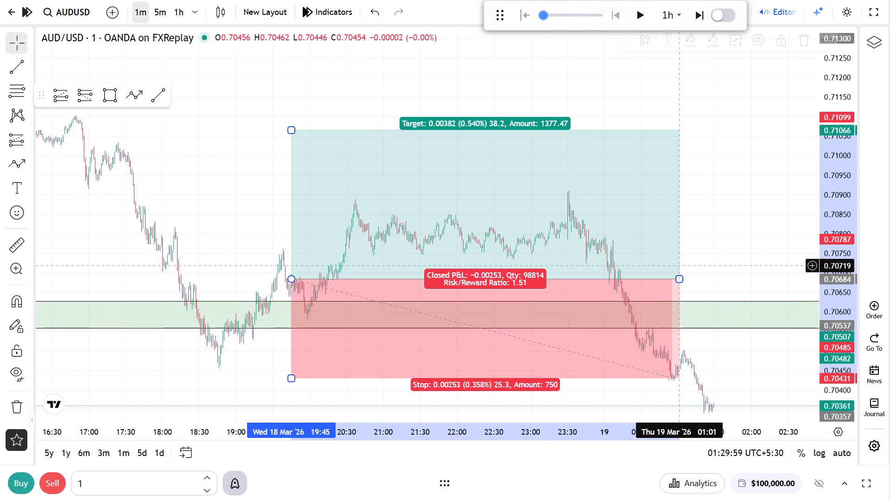
# Return to the 1h chart showing price action from about 12 to 19 March.
pyautogui.moveTo(708, 271); pyautogui.dragTo(484, 253)
pyautogui.click(175, 5)
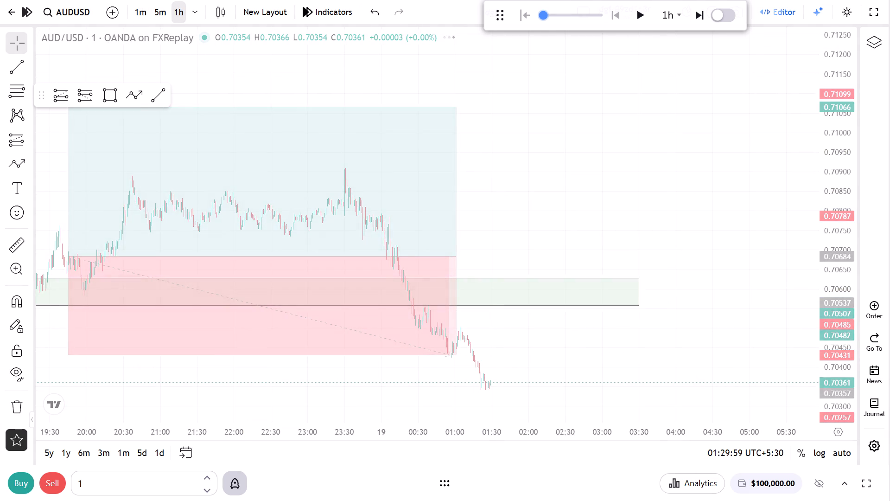
pyautogui.moveTo(824, 194); pyautogui.dragTo(811, 381)
pyautogui.scroll(6, 571, 355)
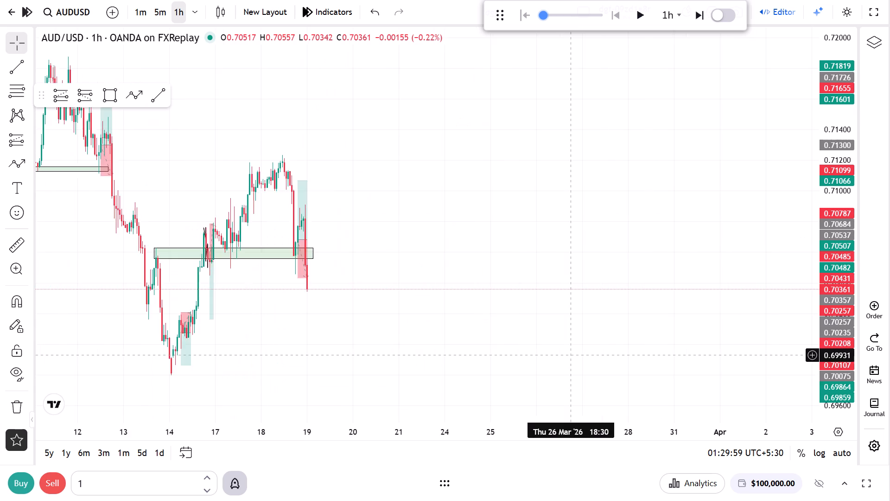
# Advance the replay by eight 1h steps to 09:29:59 on 19 March.
pyautogui.moveTo(443, 324); pyautogui.dragTo(757, 313)
pyautogui.scroll(5, 607, 326)
pyautogui.moveTo(555, 321); pyautogui.dragTo(592, 327)
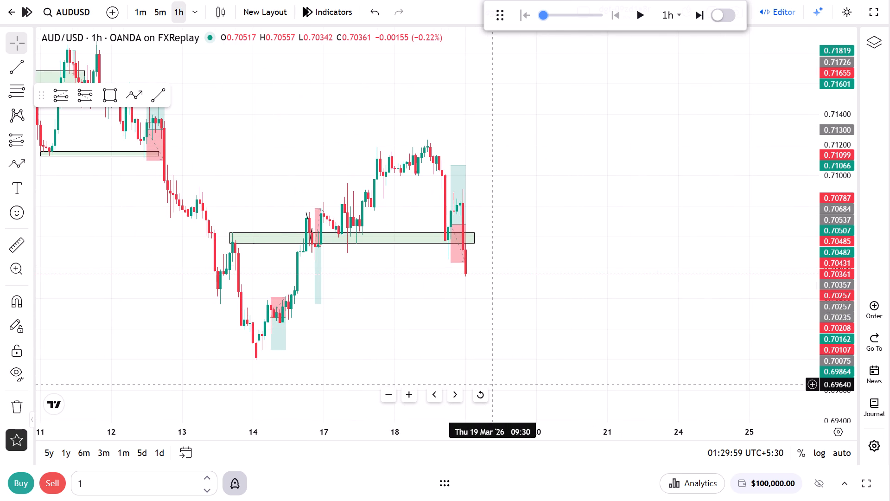
pyautogui.moveTo(452, 299); pyautogui.dragTo(664, 292)
pyautogui.click(698, 17)
pyautogui.tripleClick(698, 17)
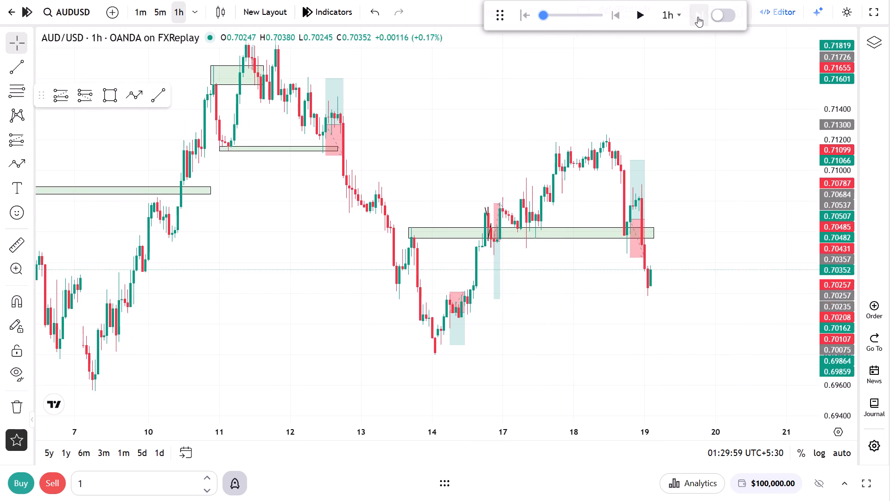
pyautogui.tripleClick(698, 17)
pyautogui.click(698, 17)
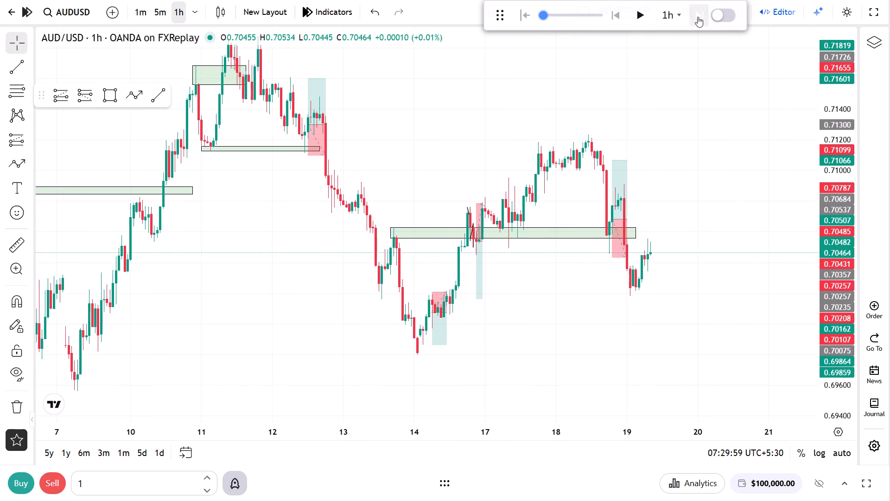
# Move the latest green zone to start at 10:30 on 13 March with its base at 0.70197, and extend its later edge to about 06:30 on 19 March.
pyautogui.moveTo(441, 239); pyautogui.dragTo(424, 296)
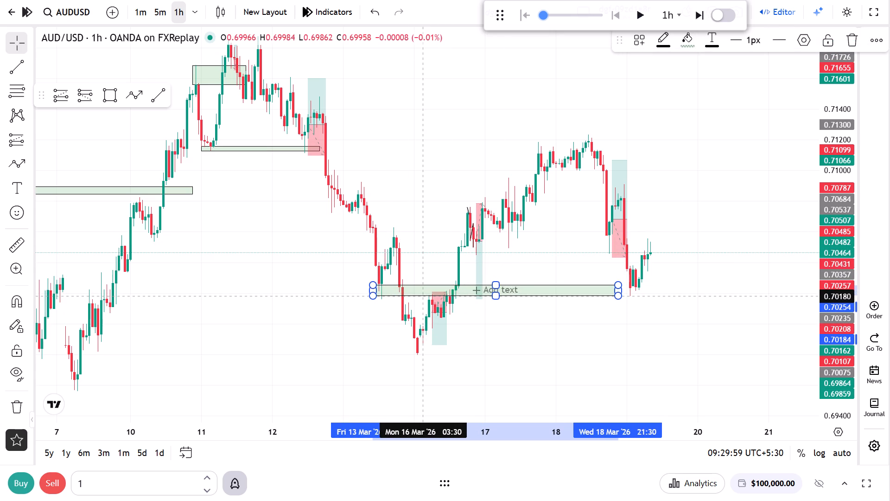
pyautogui.moveTo(424, 296); pyautogui.dragTo(424, 294)
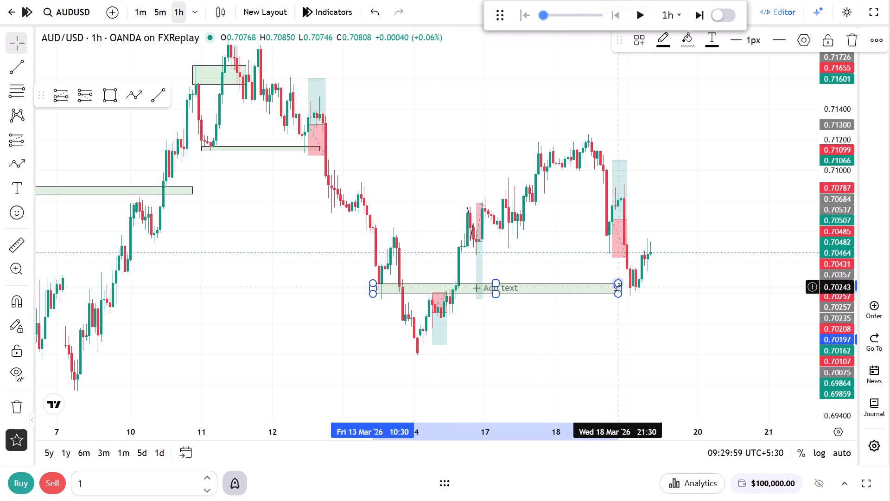
pyautogui.moveTo(618, 289); pyautogui.dragTo(645, 290)
pyautogui.click(629, 333)
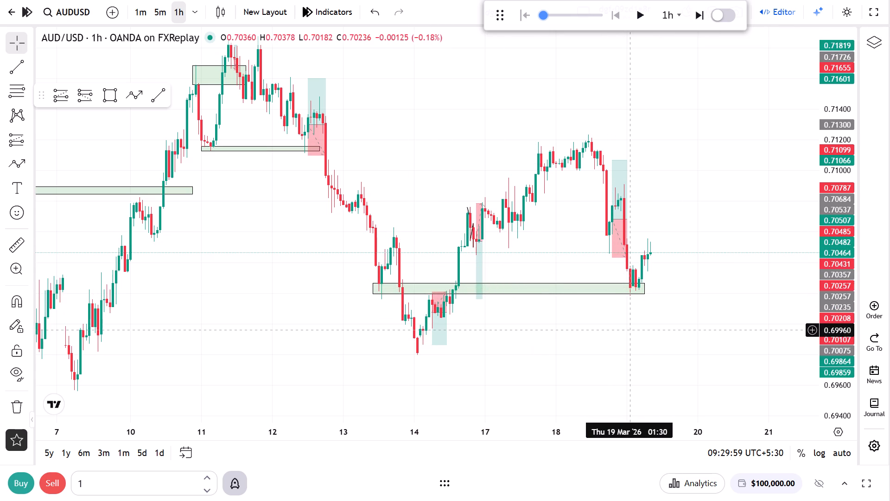
# Advance the replay by ten 1h steps to 19:29:59 on 19 March.
pyautogui.tripleClick(701, 6)
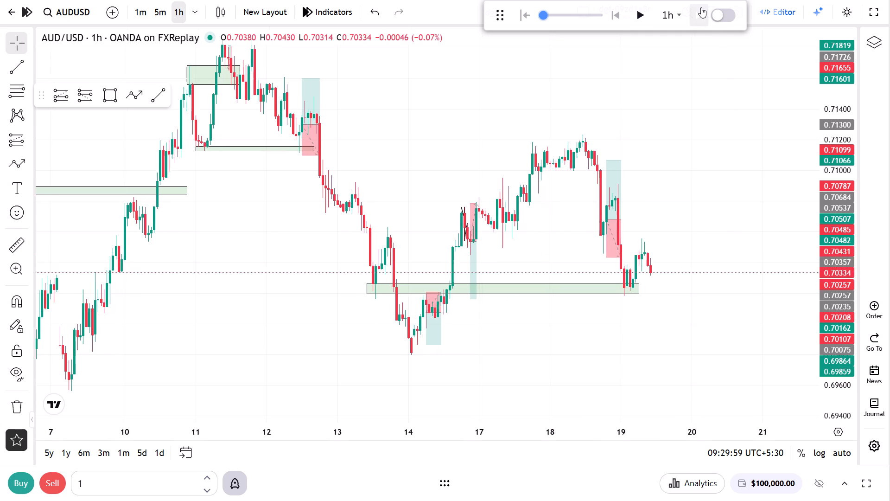
pyautogui.tripleClick(701, 8)
pyautogui.click(701, 8)
pyautogui.tripleClick(701, 8)
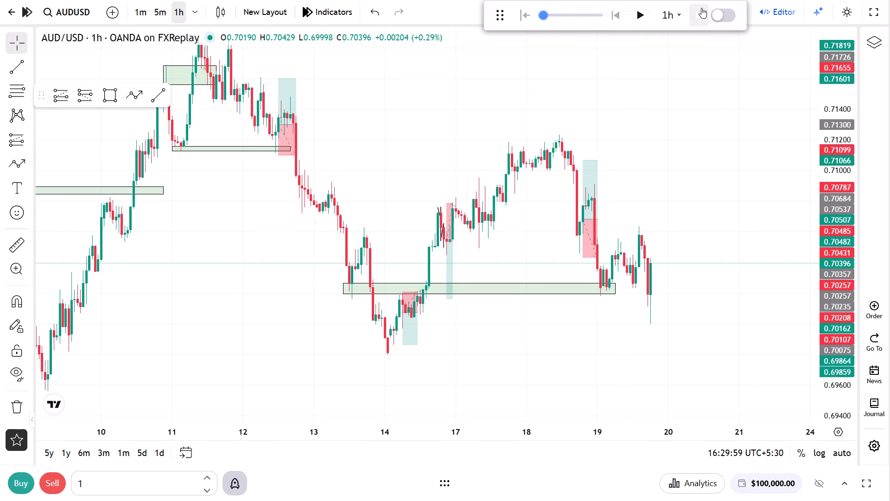
# Switch to the 1m chart and examine price action around the moved green zone in the early hours of 19 March.
pyautogui.click(136, 20)
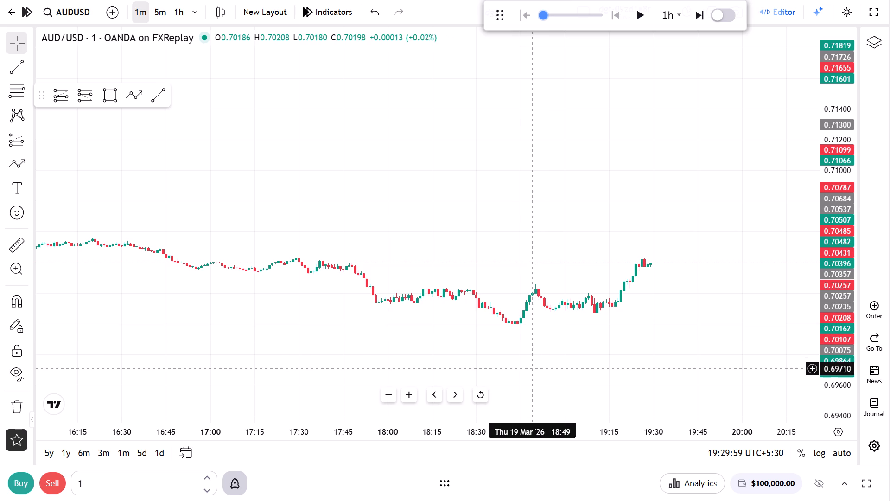
pyautogui.scroll(-13, 534, 379)
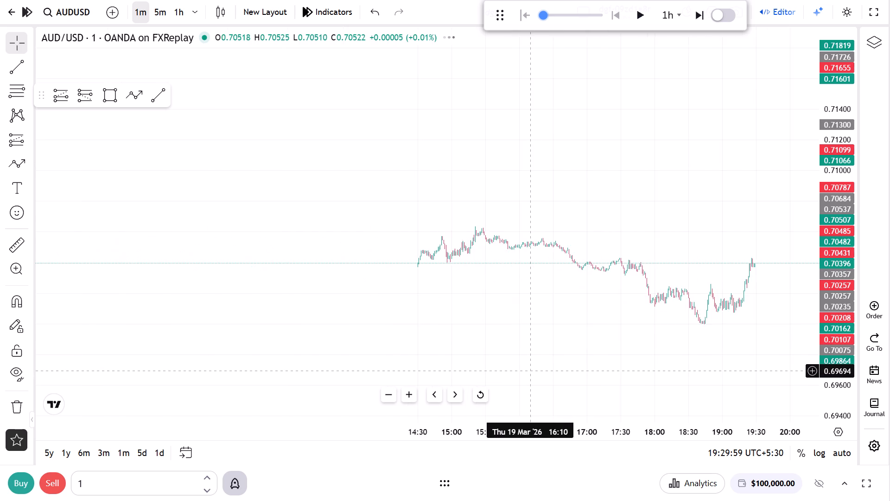
pyautogui.scroll(-3, 530, 371)
pyautogui.scroll(-20, 530, 370)
pyautogui.moveTo(458, 352); pyautogui.dragTo(529, 367)
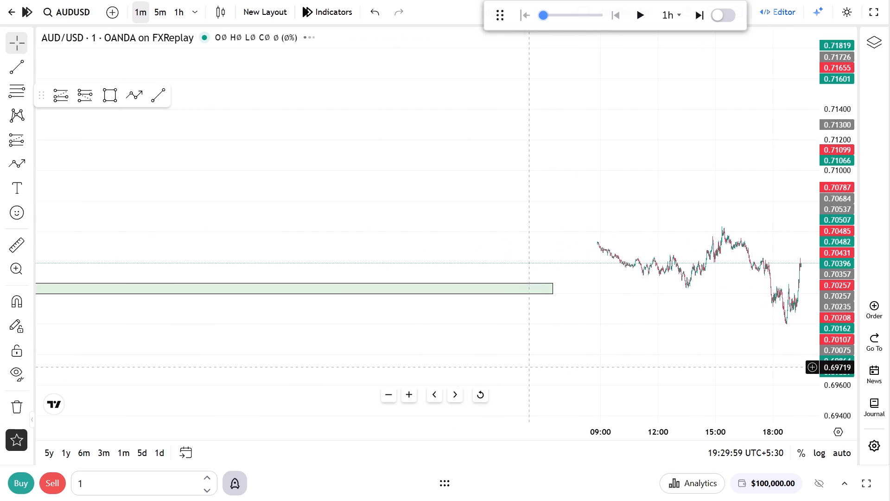
pyautogui.moveTo(529, 367); pyautogui.dragTo(695, 328)
pyautogui.moveTo(485, 328); pyautogui.dragTo(626, 332)
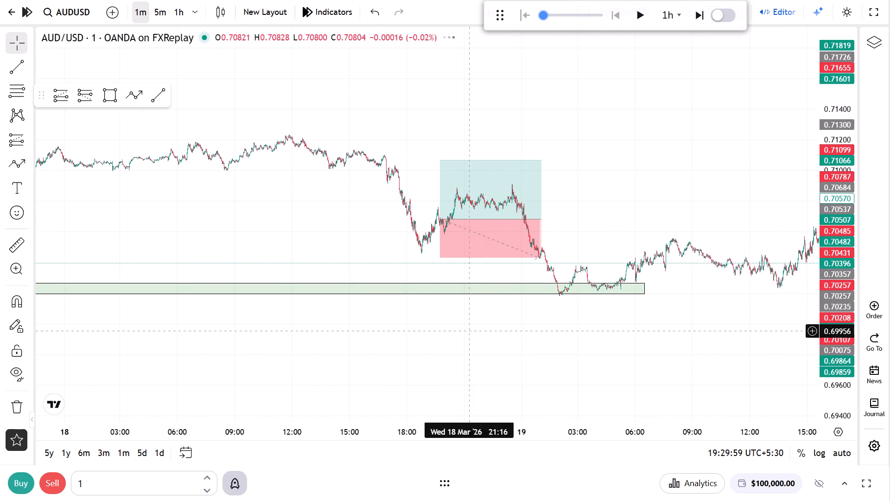
pyautogui.moveTo(841, 388); pyautogui.dragTo(842, 226)
pyautogui.moveTo(595, 308); pyautogui.dragTo(639, 186)
pyautogui.scroll(2, 517, 369)
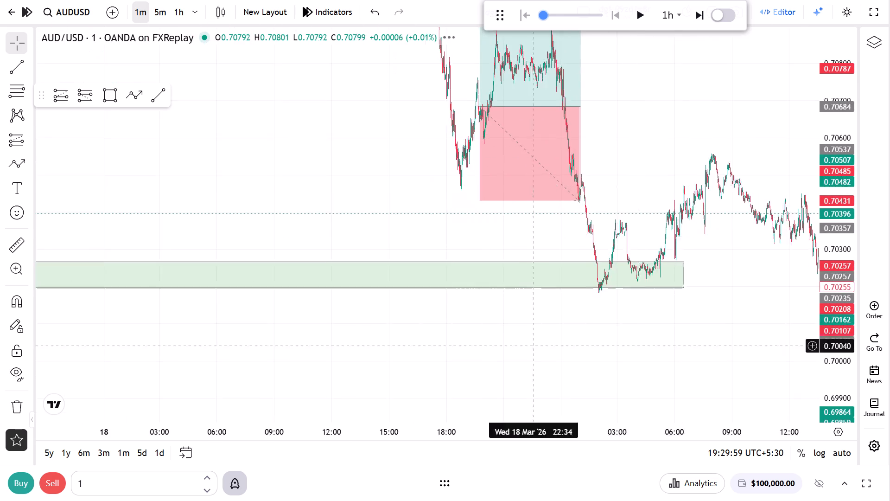
pyautogui.scroll(9, 517, 369)
pyautogui.moveTo(517, 350); pyautogui.dragTo(629, 365)
pyautogui.scroll(5, 643, 376)
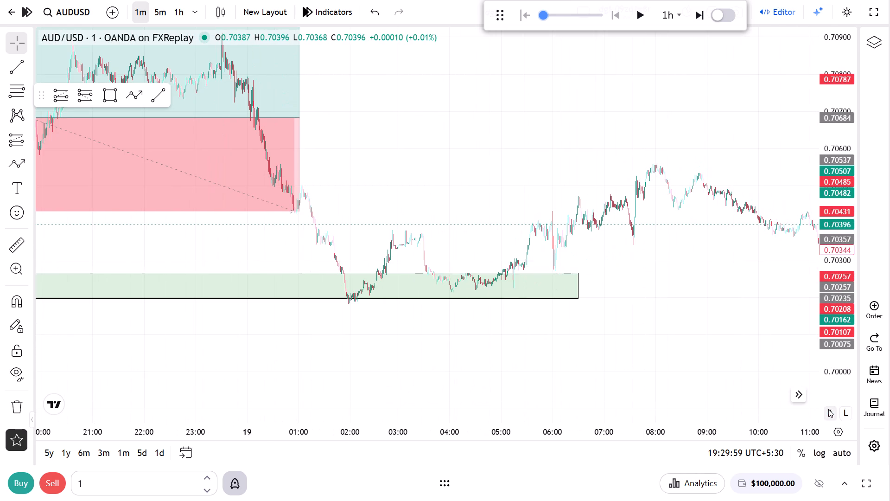
pyautogui.moveTo(828, 409); pyautogui.dragTo(848, 222)
pyautogui.moveTo(286, 287); pyautogui.dragTo(428, 275)
pyautogui.scroll(5, 379, 322)
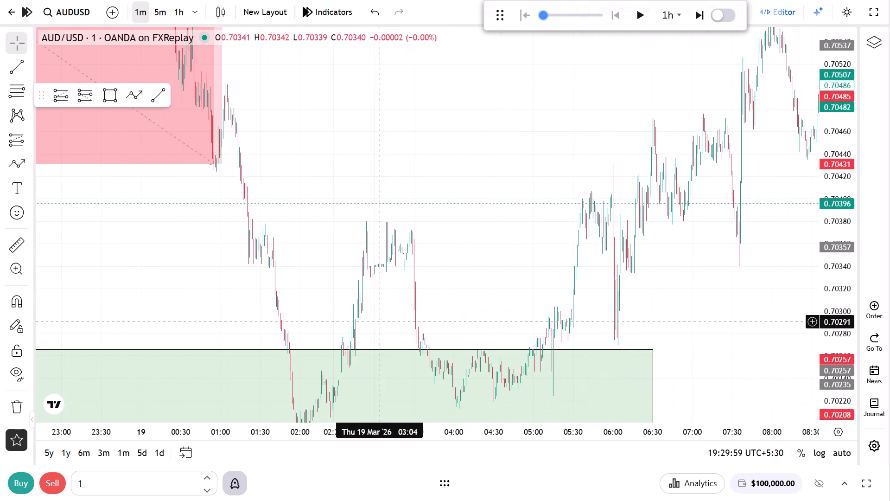
pyautogui.scroll(4, 275, 309)
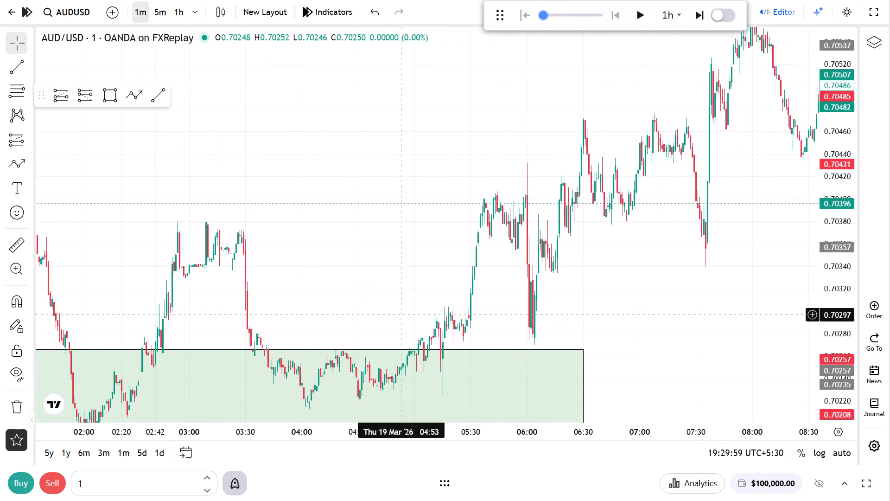
pyautogui.moveTo(639, 263); pyautogui.dragTo(544, 338)
pyautogui.scroll(-4, 462, 336)
pyautogui.moveTo(456, 334); pyautogui.dragTo(537, 174)
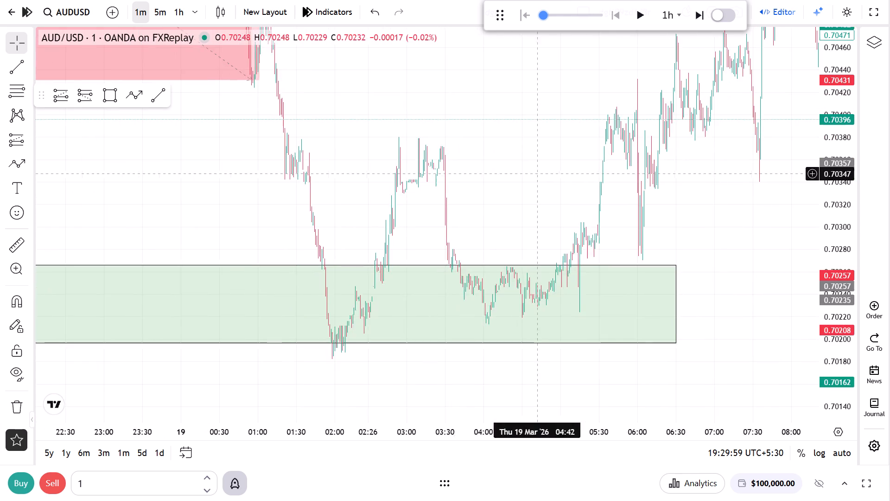
pyautogui.scroll(3, 359, 309)
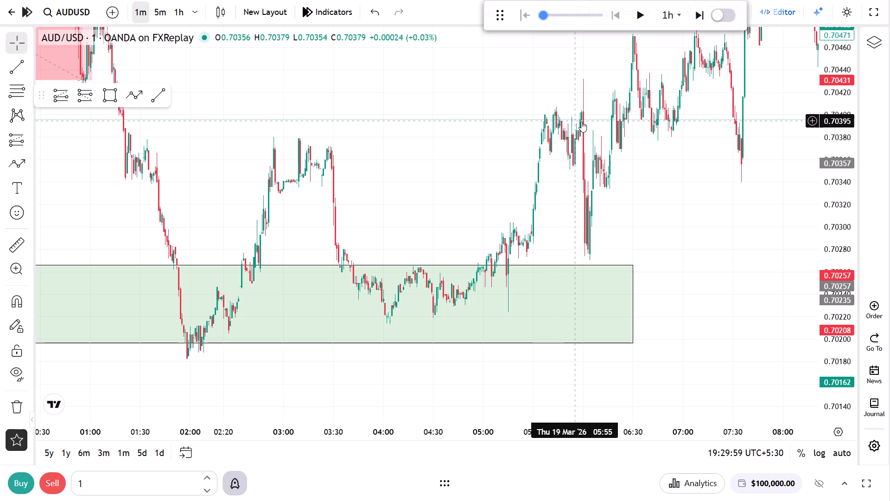
pyautogui.moveTo(589, 225); pyautogui.dragTo(416, 322)
pyautogui.scroll(4, 401, 322)
pyautogui.moveTo(375, 295); pyautogui.dragTo(706, 279)
pyautogui.click(561, 278)
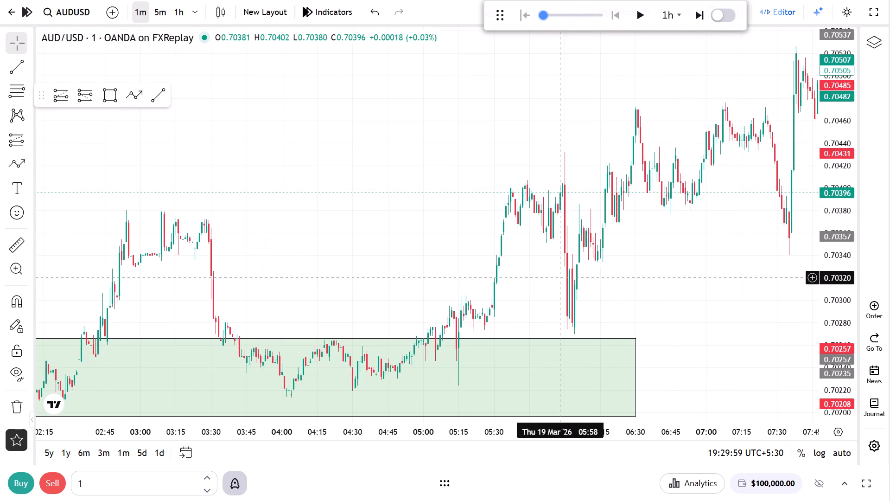
pyautogui.scroll(-4, 561, 278)
pyautogui.click(657, 274)
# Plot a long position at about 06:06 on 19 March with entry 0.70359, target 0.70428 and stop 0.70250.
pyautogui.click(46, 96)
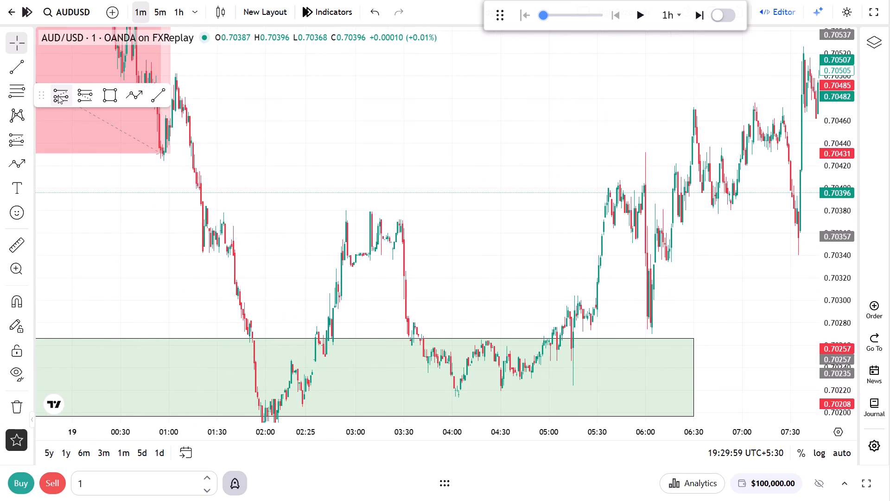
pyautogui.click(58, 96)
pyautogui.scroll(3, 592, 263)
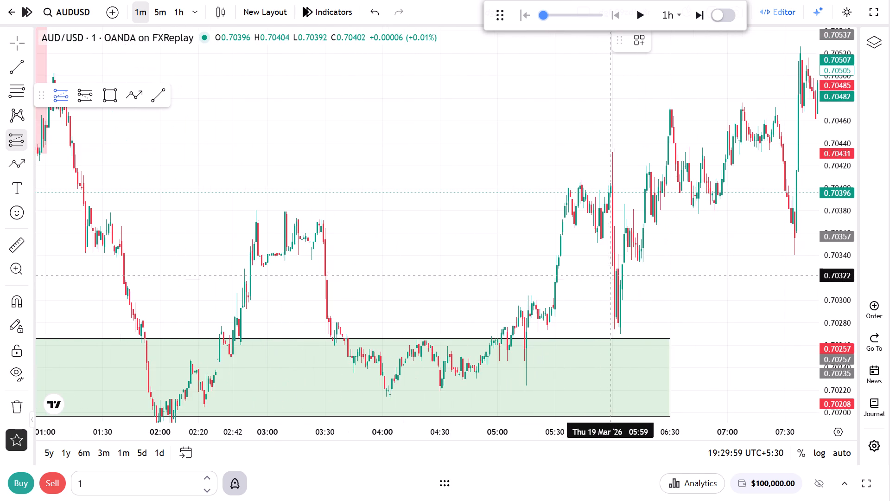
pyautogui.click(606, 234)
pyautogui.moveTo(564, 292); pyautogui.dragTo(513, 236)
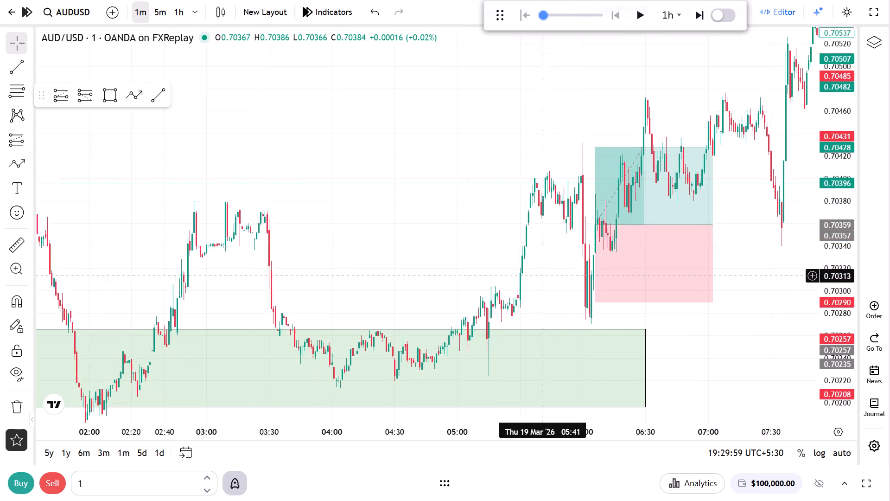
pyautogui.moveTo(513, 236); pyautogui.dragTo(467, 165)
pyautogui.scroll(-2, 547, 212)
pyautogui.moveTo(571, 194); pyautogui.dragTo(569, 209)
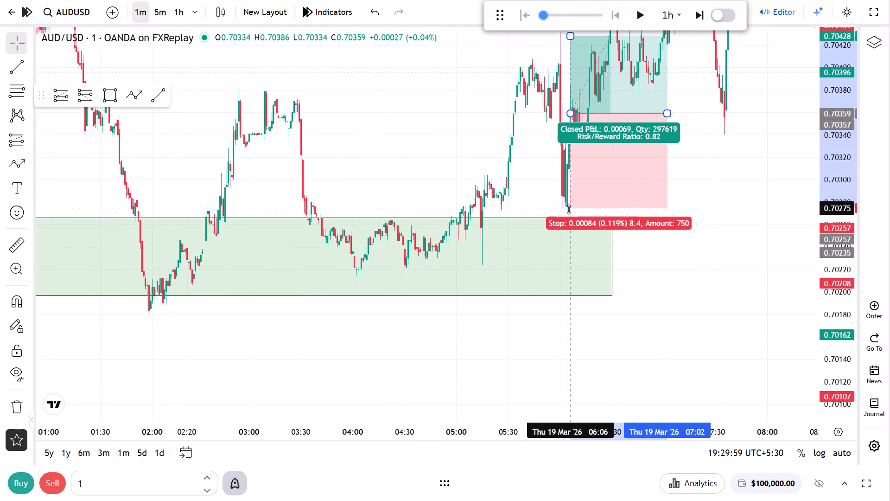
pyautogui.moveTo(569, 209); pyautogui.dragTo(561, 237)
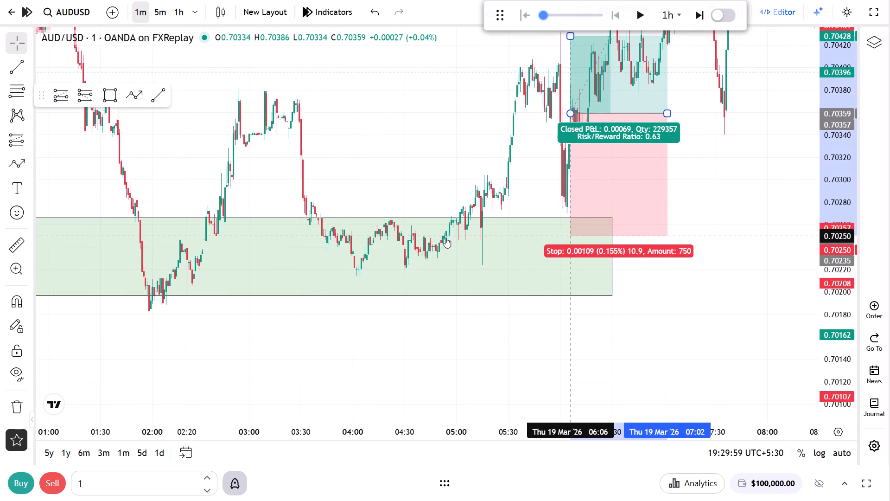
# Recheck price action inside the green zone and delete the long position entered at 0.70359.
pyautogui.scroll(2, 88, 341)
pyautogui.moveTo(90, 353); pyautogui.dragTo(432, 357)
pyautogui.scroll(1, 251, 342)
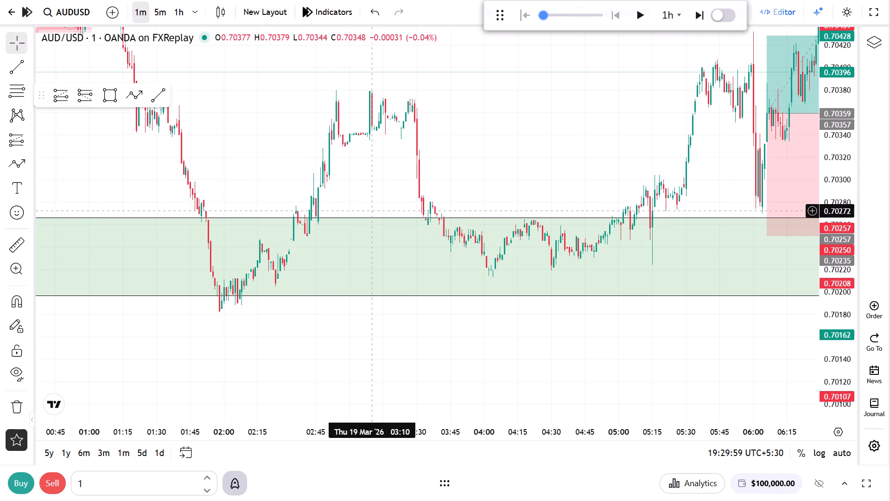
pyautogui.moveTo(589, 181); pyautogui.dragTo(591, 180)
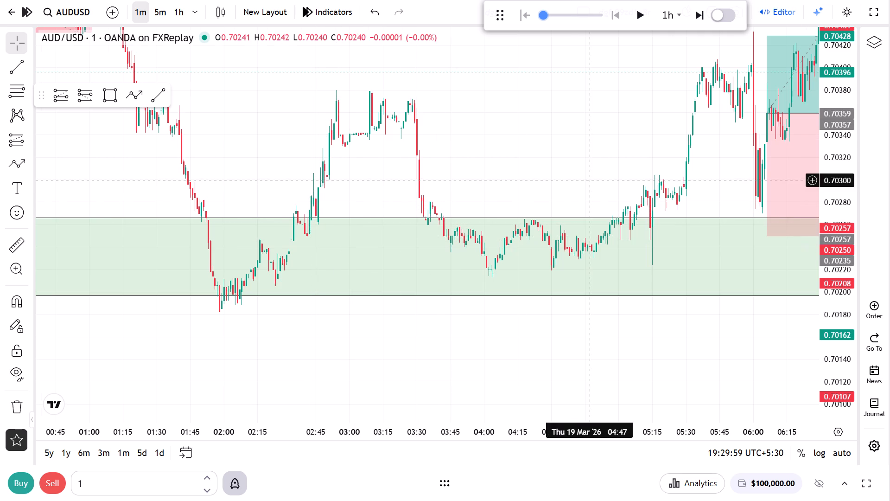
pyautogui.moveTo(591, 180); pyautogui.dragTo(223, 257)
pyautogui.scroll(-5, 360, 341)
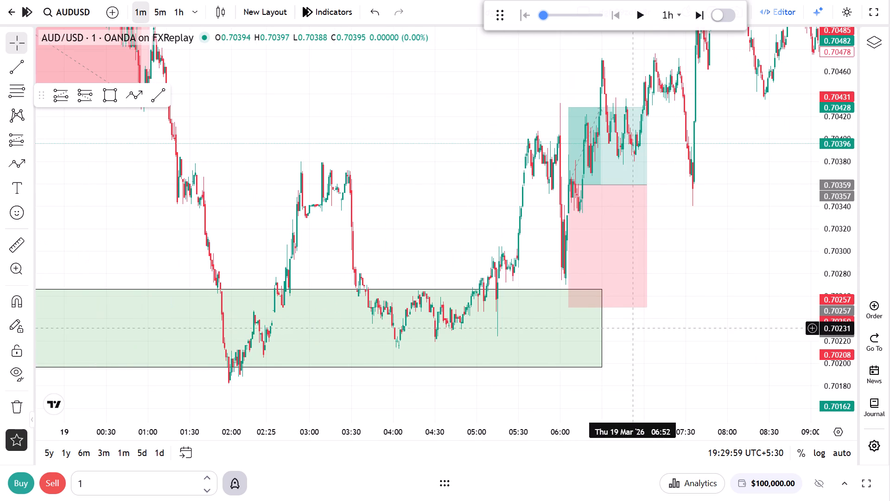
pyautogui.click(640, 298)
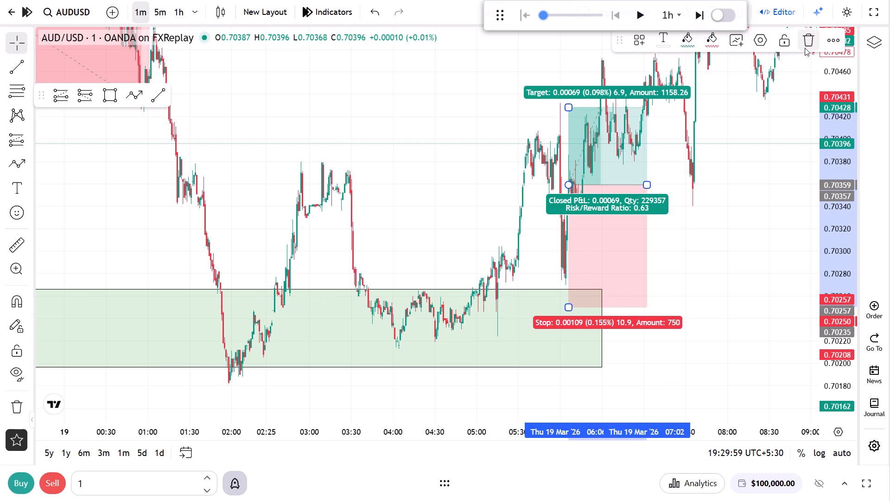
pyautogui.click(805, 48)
# Return to the 1h chart with the price scale fitted to show price action from about 11 to 19 March.
pyautogui.click(181, 14)
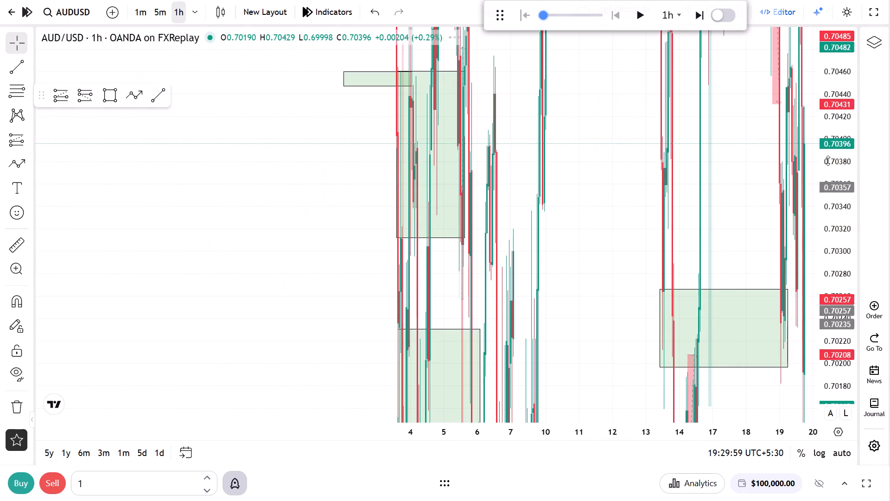
pyautogui.moveTo(828, 161); pyautogui.dragTo(800, 354)
pyautogui.scroll(12, 779, 354)
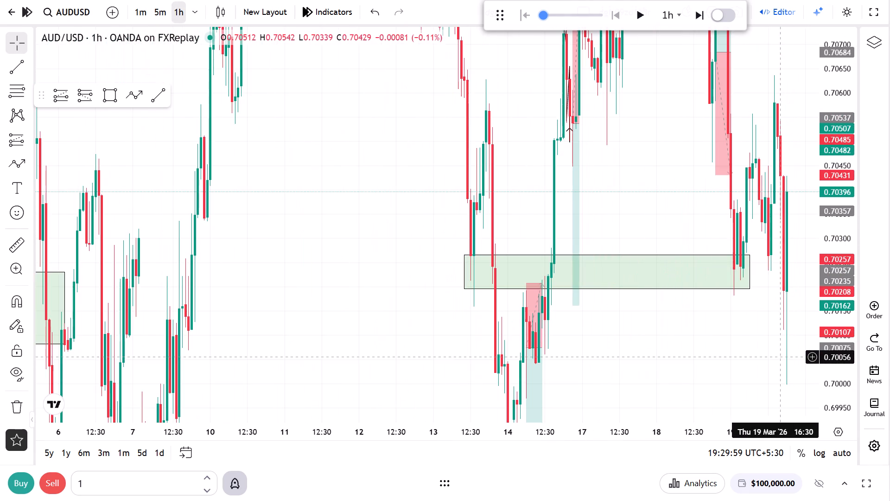
pyautogui.scroll(1, 705, 363)
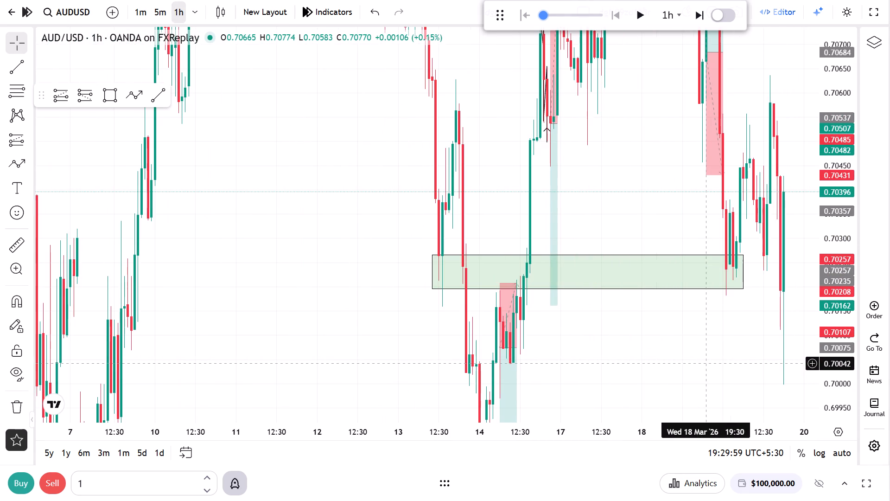
pyautogui.moveTo(825, 260); pyautogui.dragTo(817, 368)
pyautogui.moveTo(769, 360); pyautogui.dragTo(634, 362)
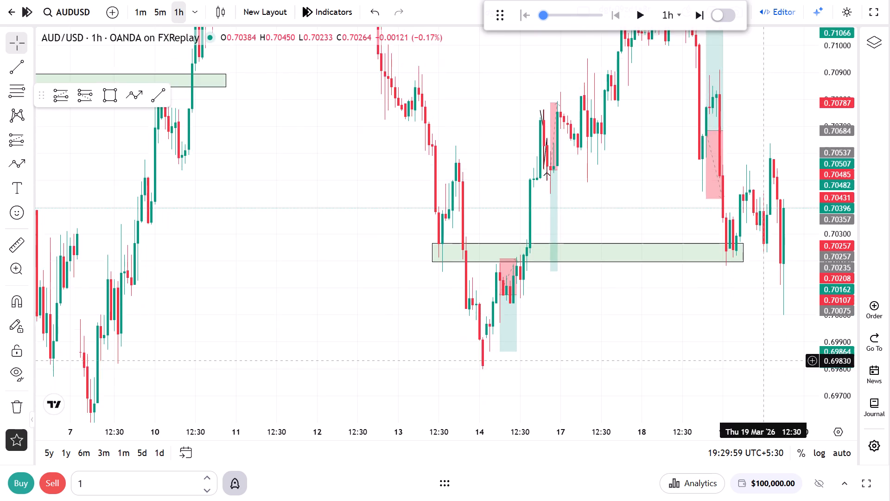
pyautogui.moveTo(634, 362); pyautogui.dragTo(603, 362)
# Replay the 1h candles from 19 March to the early hours of 23 March and pause the playback.
pyautogui.click(646, 18)
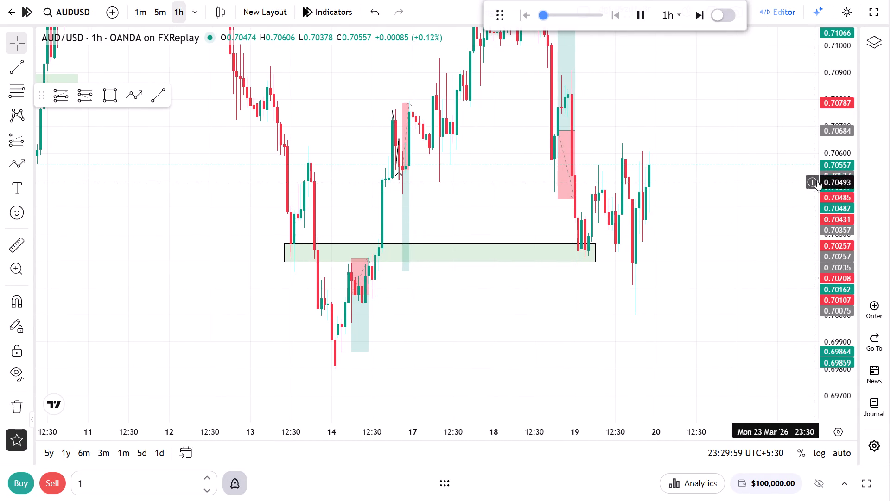
pyautogui.moveTo(817, 183); pyautogui.dragTo(822, 212)
pyautogui.moveTo(833, 175); pyautogui.dragTo(831, 254)
pyautogui.moveTo(743, 214); pyautogui.dragTo(745, 225)
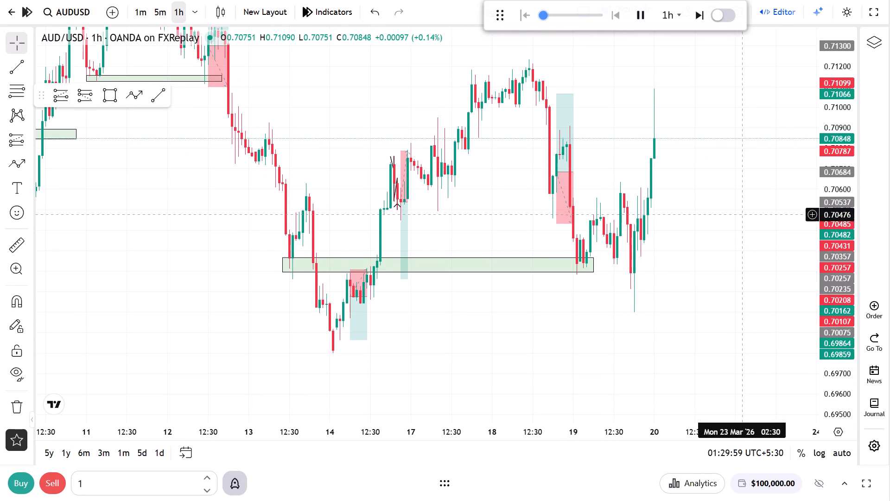
pyautogui.moveTo(745, 225); pyautogui.dragTo(749, 246)
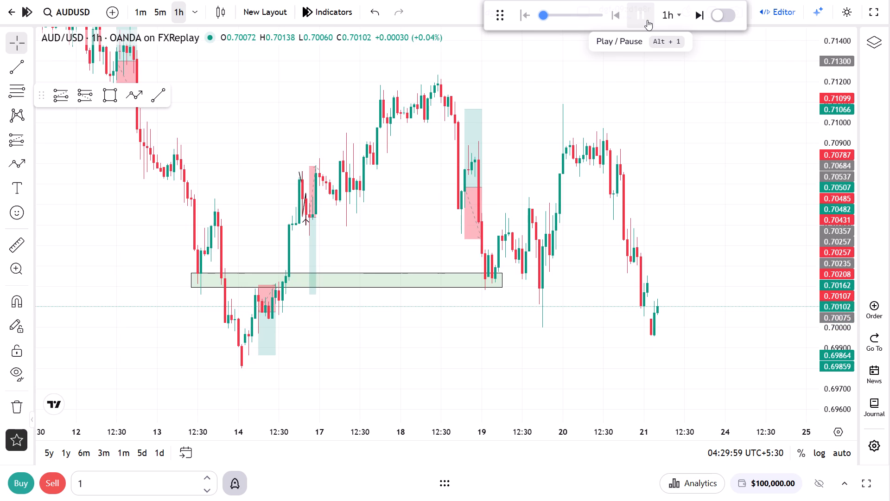
pyautogui.click(647, 20)
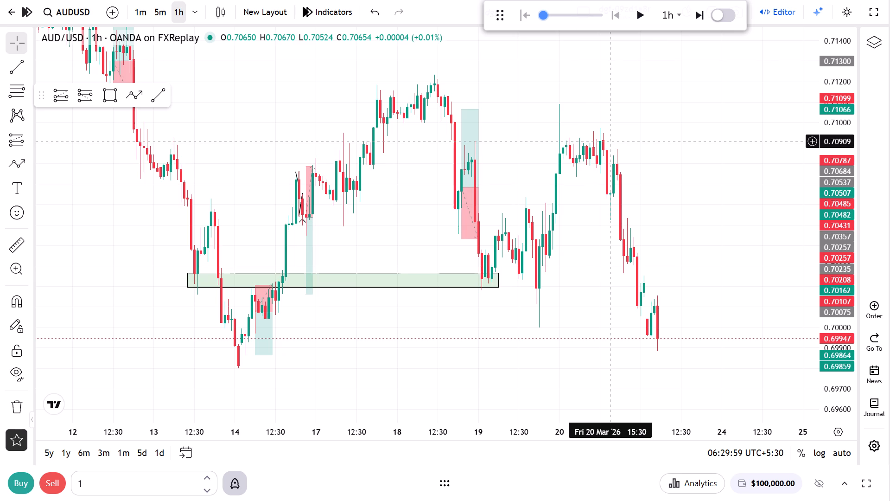
# Draw a path tracing the price swings from the 18 March high at about 0.71195 to the 23 March low.
pyautogui.scroll(3, 611, 141)
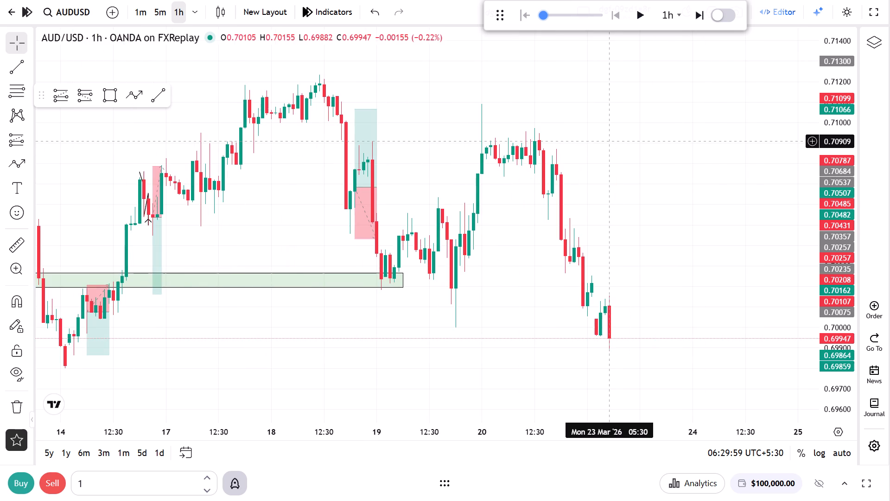
pyautogui.click(121, 89)
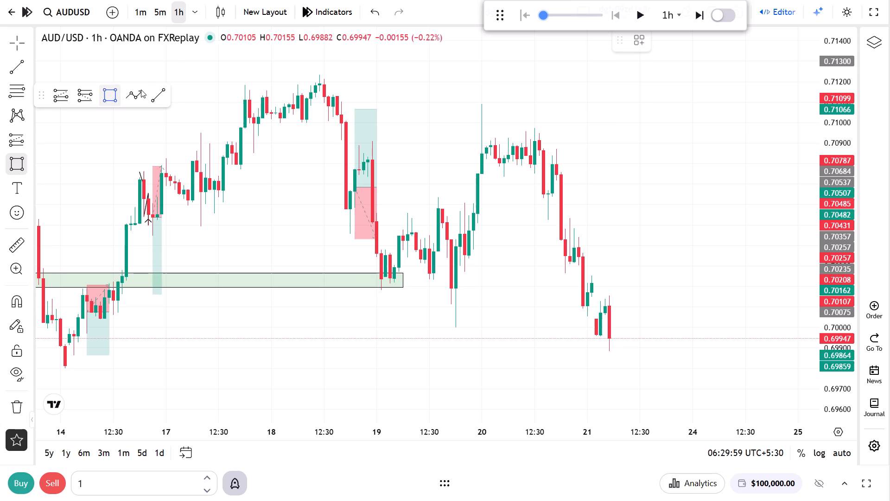
pyautogui.click(143, 90)
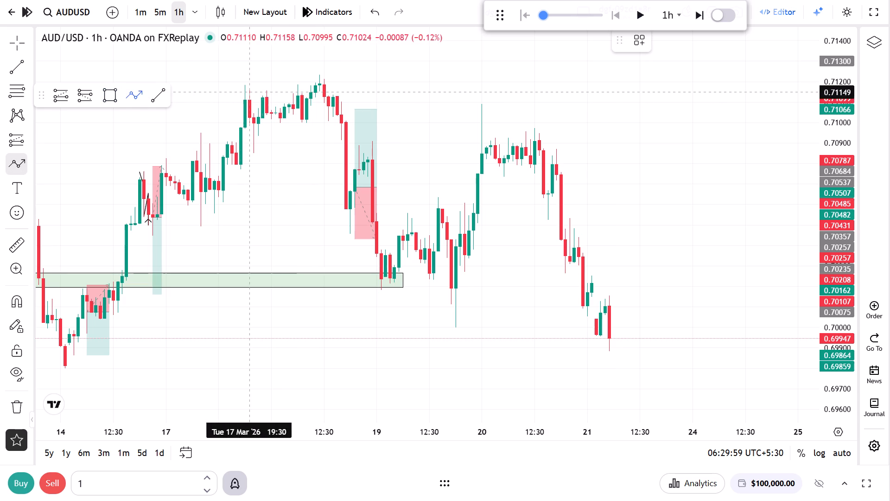
pyautogui.click(317, 83)
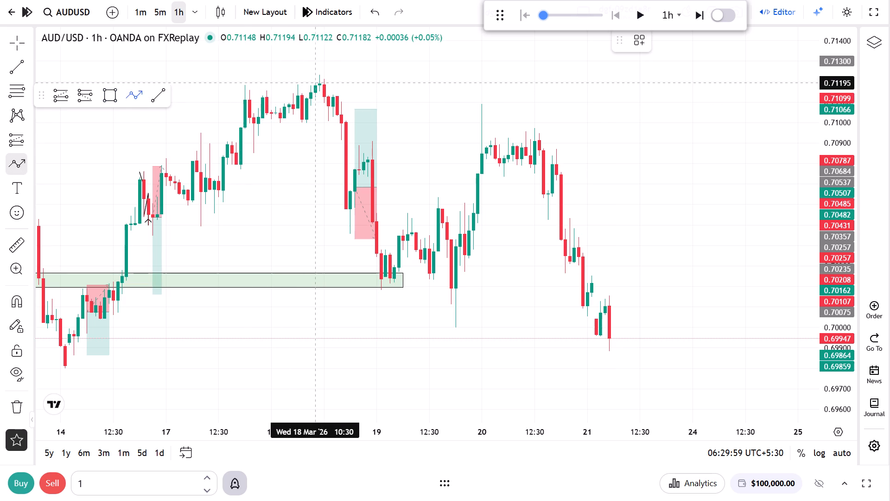
pyautogui.click(350, 227)
pyautogui.click(375, 141)
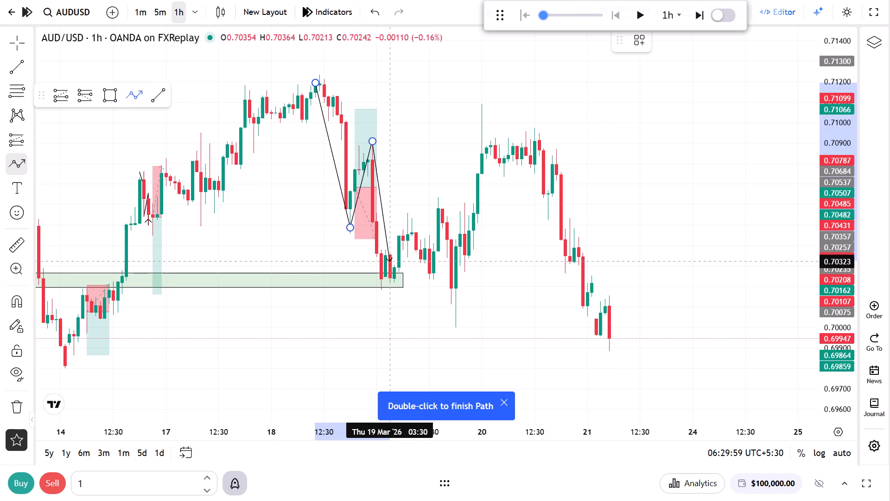
pyautogui.click(387, 282)
pyautogui.click(483, 130)
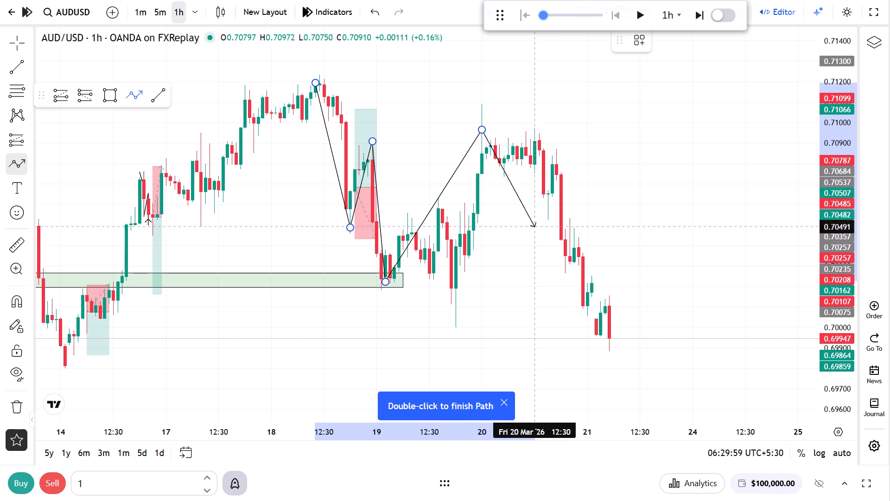
pyautogui.click(600, 341)
pyautogui.rightClick(600, 341)
pyautogui.click(646, 301)
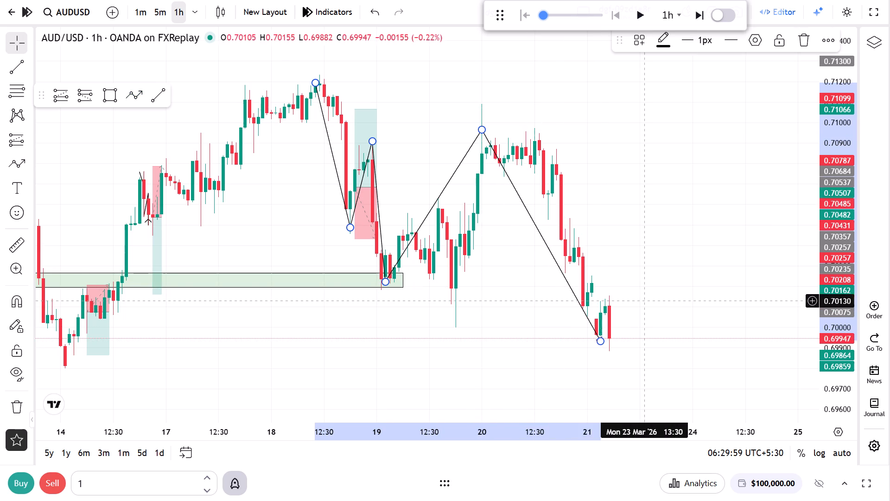
# Replay the 1h candles onward through 23 March and pause at 18:29:59.
pyautogui.click(642, 8)
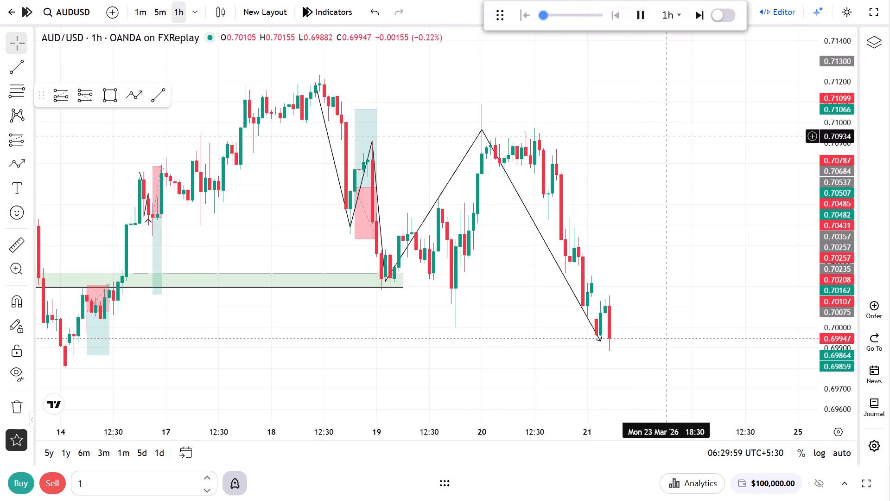
pyautogui.scroll(-2, 694, 272)
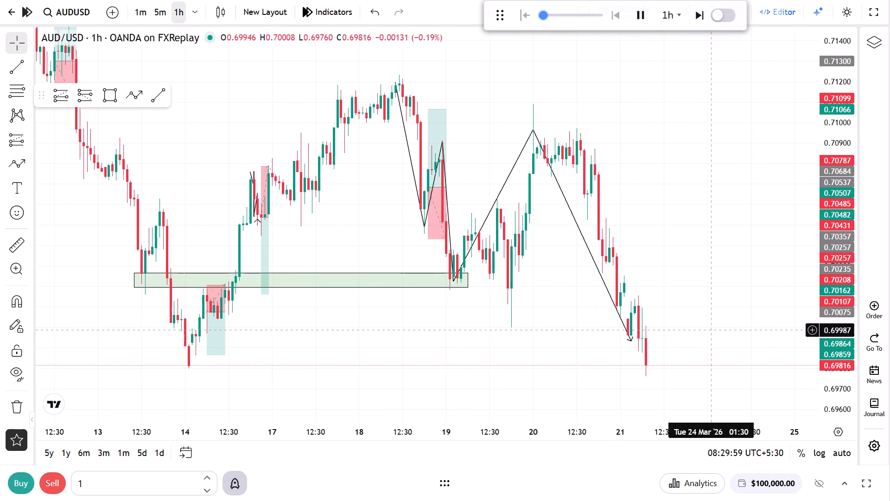
pyautogui.moveTo(707, 328); pyautogui.dragTo(704, 315)
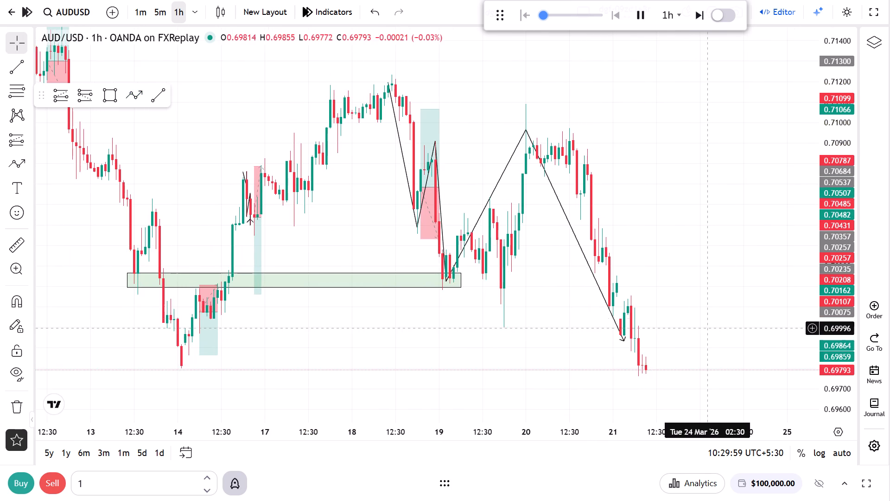
pyautogui.moveTo(704, 315); pyautogui.dragTo(698, 231)
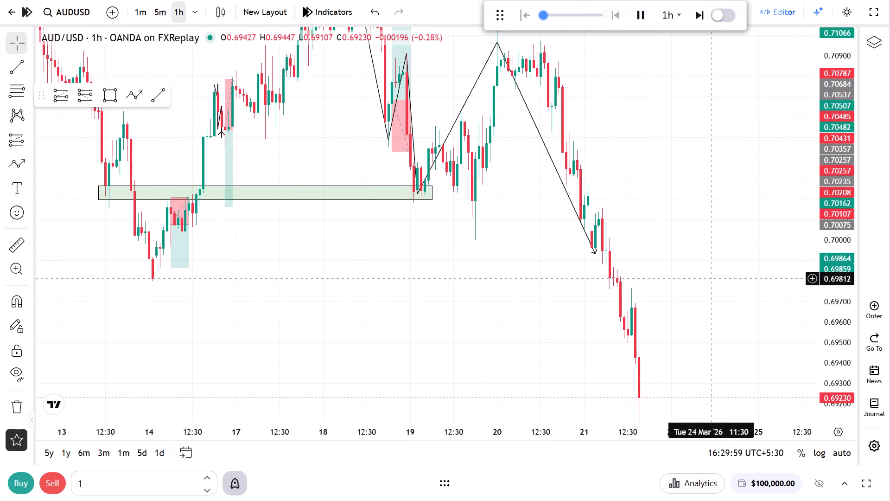
pyautogui.click(642, 19)
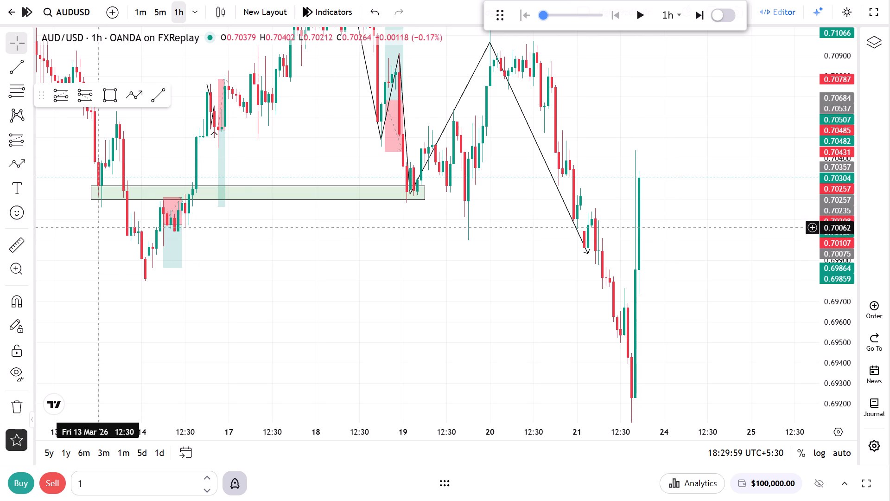
# Draw a green zone between about 0.69797 and 0.69825, from 13 March 22:30 to 24 March 11:30.
pyautogui.click(102, 97)
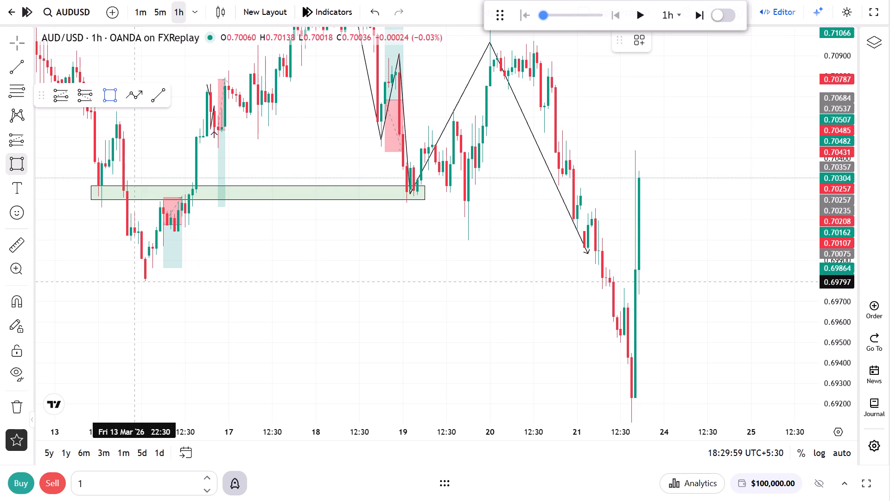
pyautogui.click(135, 282)
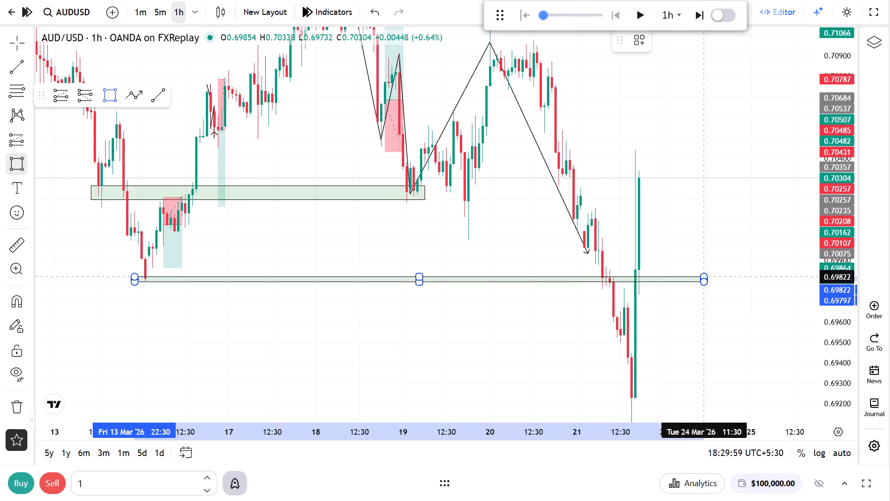
pyautogui.click(705, 276)
pyautogui.moveTo(666, 329); pyautogui.dragTo(661, 330)
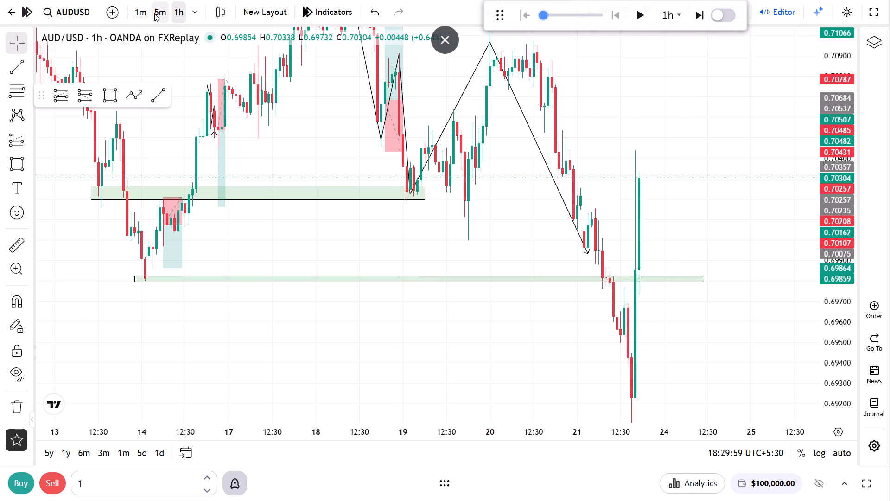
# Switch to the 1m chart and examine price action around the new green zone on 23 March.
pyautogui.click(149, 13)
pyautogui.scroll(-3, 608, 312)
pyautogui.scroll(4, 513, 322)
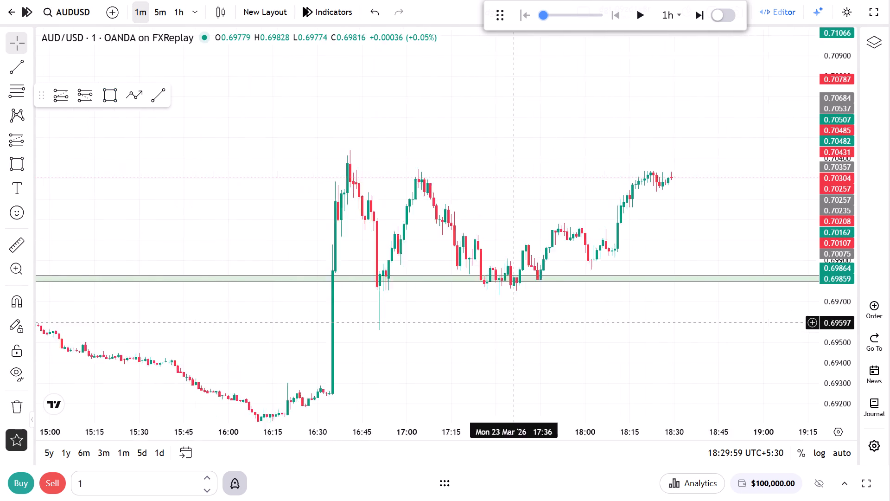
pyautogui.moveTo(456, 346); pyautogui.dragTo(629, 325)
pyautogui.scroll(-5, 609, 322)
pyautogui.scroll(5, 603, 331)
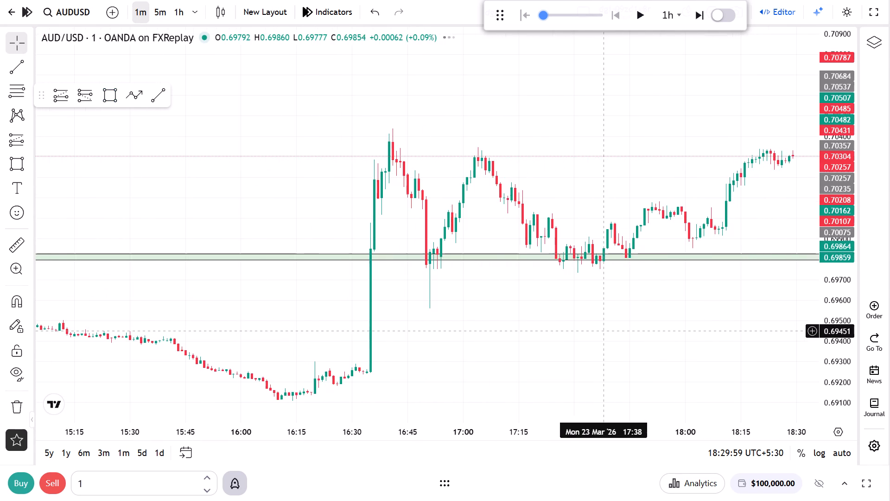
pyautogui.moveTo(627, 157); pyautogui.dragTo(475, 173)
# Advance the replay by four 1h candles to 22:29:59 on 23 March.
pyautogui.click(703, 17)
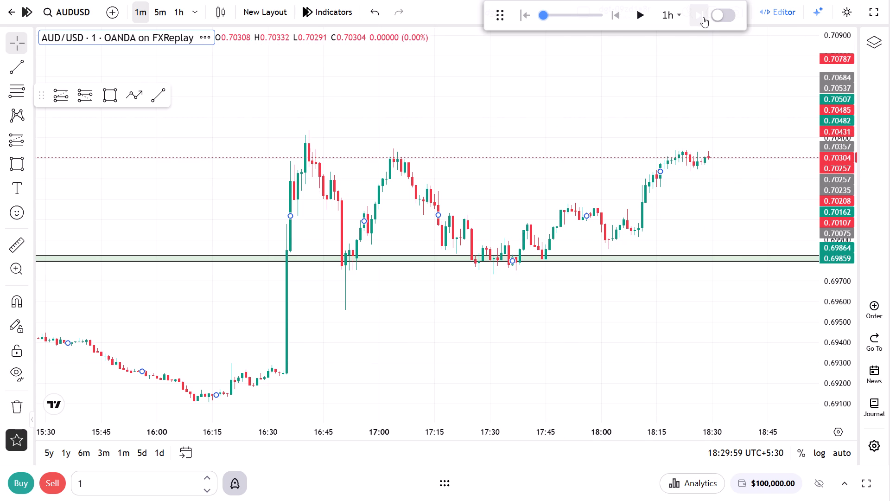
pyautogui.click(703, 17)
pyautogui.doubleClick(703, 17)
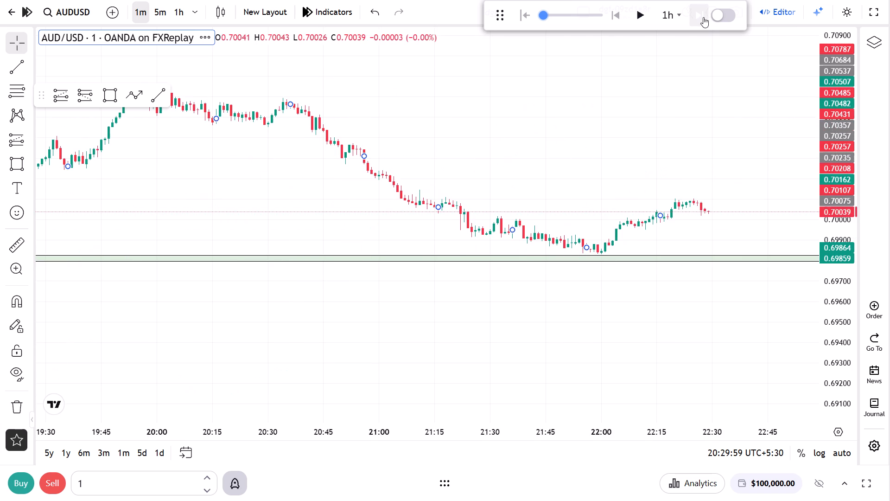
# Examine the 1m price action on 23 March from the peak near 20:00 through the decline towards the green zone.
pyautogui.scroll(-10, 488, 280)
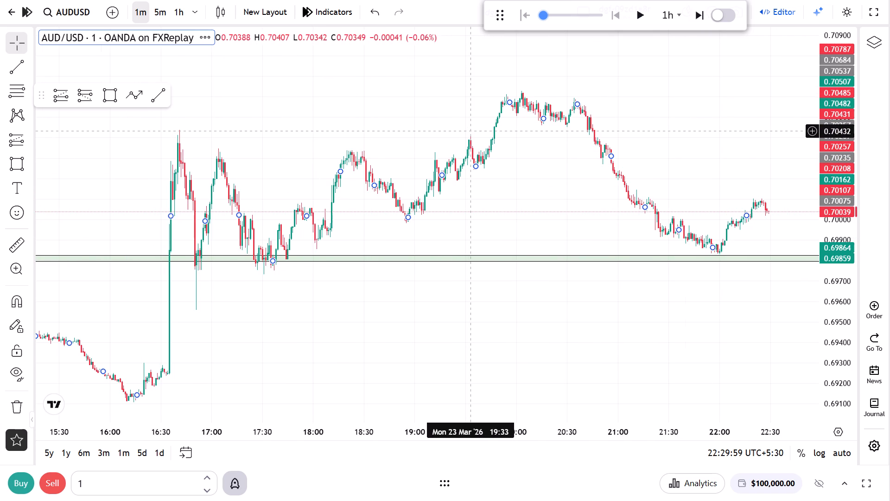
pyautogui.scroll(4, 470, 131)
pyautogui.moveTo(472, 138); pyautogui.dragTo(510, 246)
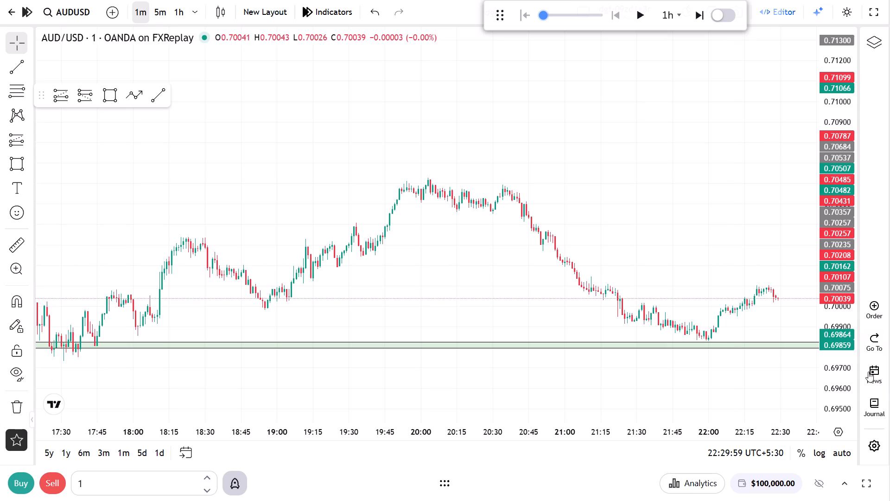
pyautogui.moveTo(849, 379); pyautogui.dragTo(847, 164)
pyautogui.scroll(4, 540, 238)
pyautogui.click(400, 210)
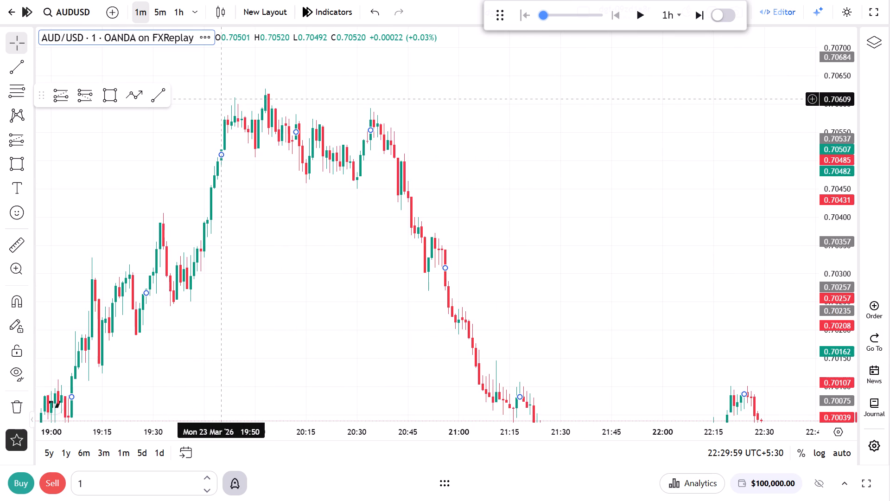
pyautogui.scroll(2, 219, 184)
pyautogui.moveTo(232, 194); pyautogui.dragTo(559, 353)
pyautogui.scroll(4, 349, 277)
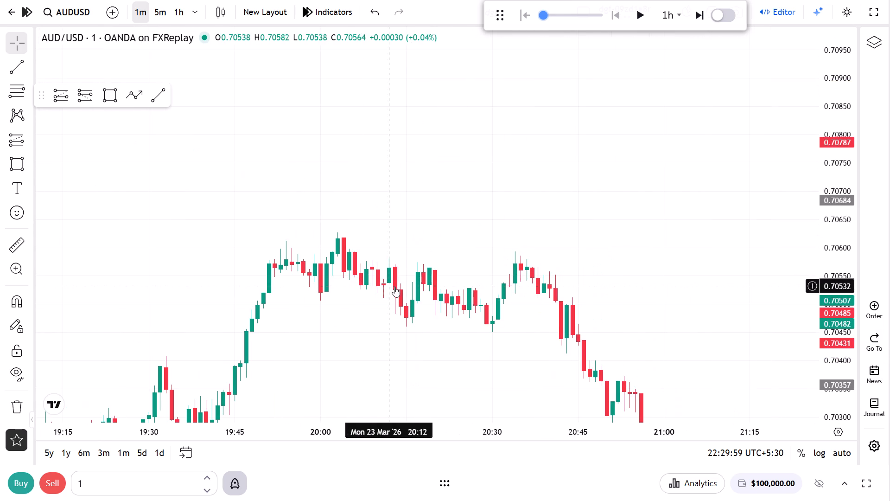
pyautogui.moveTo(822, 378); pyautogui.dragTo(865, 113)
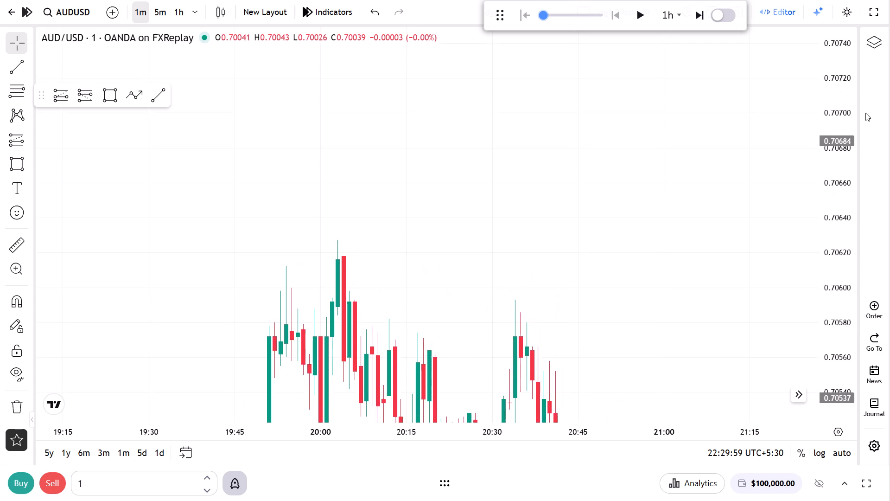
pyautogui.moveTo(865, 113); pyautogui.dragTo(841, 339)
pyautogui.moveTo(487, 230); pyautogui.dragTo(330, 144)
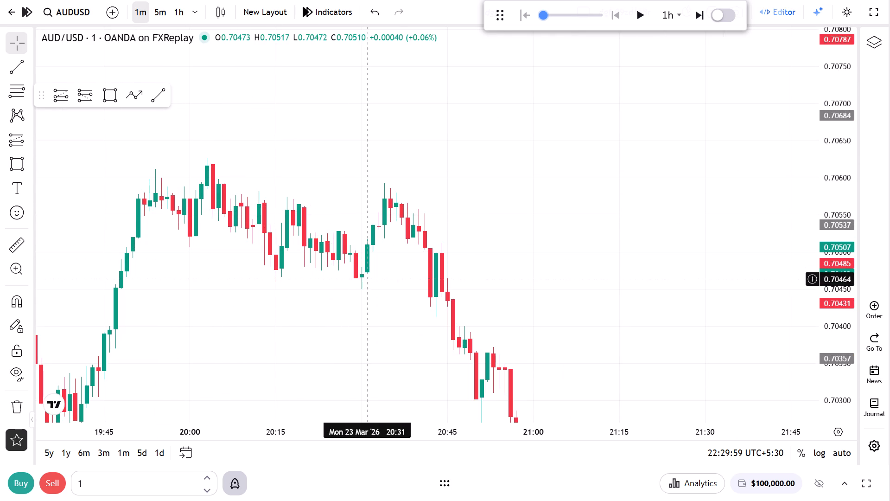
pyautogui.moveTo(506, 332); pyautogui.dragTo(409, 150)
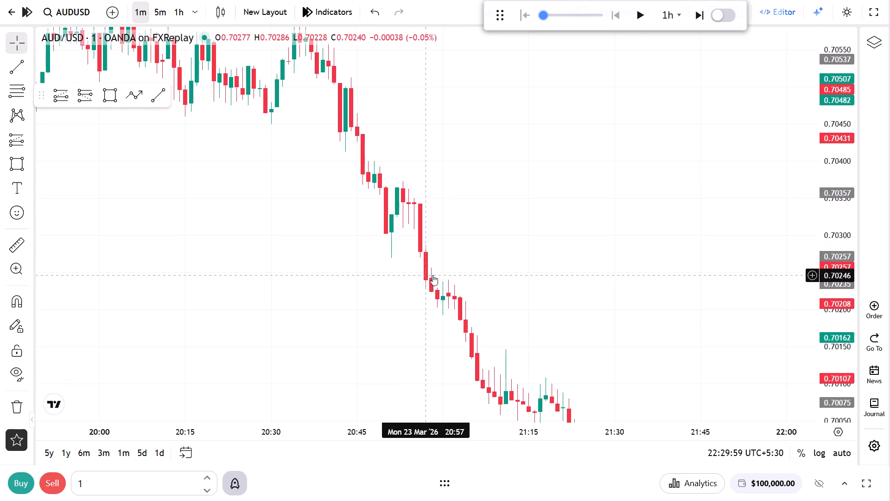
pyautogui.moveTo(455, 261); pyautogui.dragTo(403, 147)
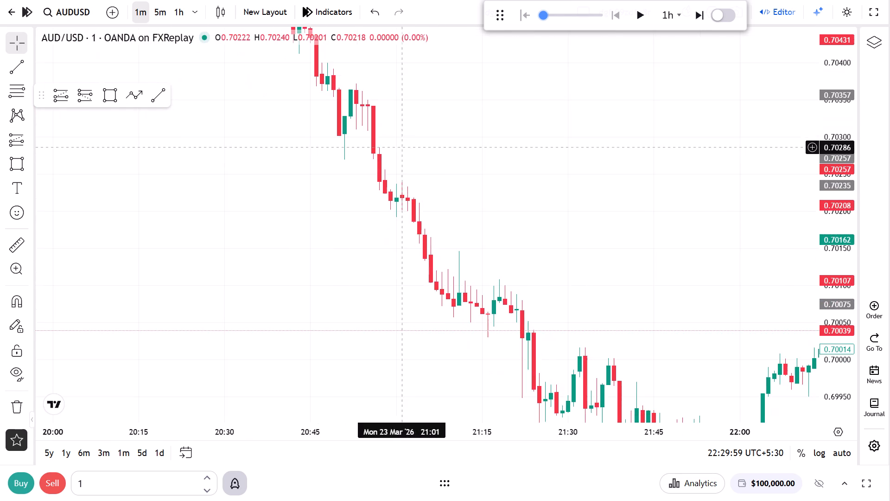
pyautogui.scroll(-5, 476, 225)
pyautogui.moveTo(832, 193); pyautogui.dragTo(808, 293)
pyautogui.moveTo(742, 268); pyautogui.dragTo(622, 270)
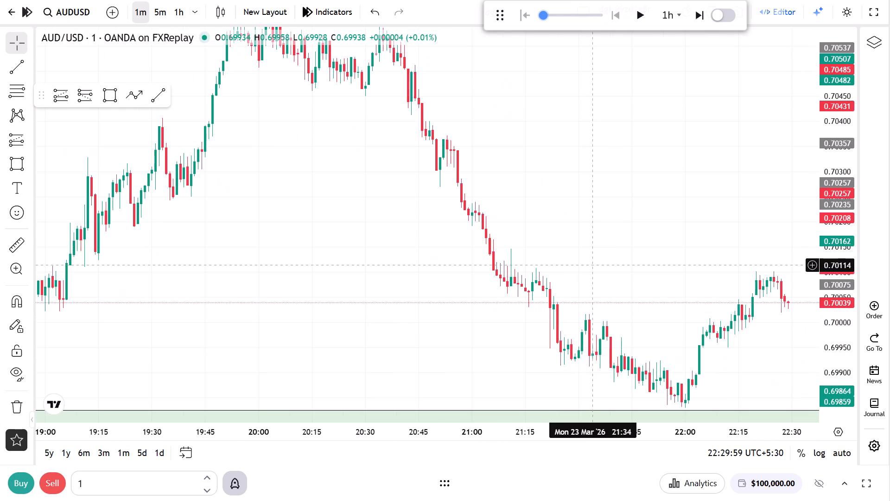
# On the 1h chart, draw a green zone between about 0.7056 and 0.7063, from 13 March 11:30 to about 24 March 03:30.
pyautogui.click(183, 18)
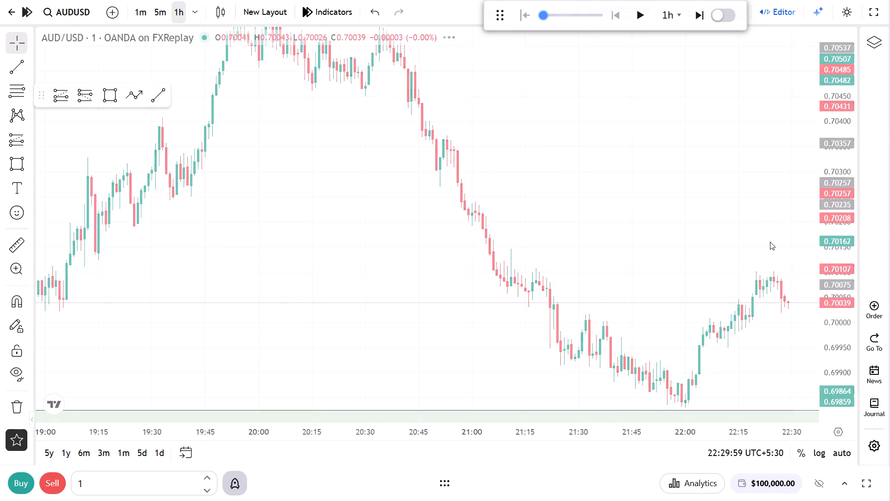
pyautogui.moveTo(852, 180); pyautogui.dragTo(864, 365)
pyautogui.click(652, 312)
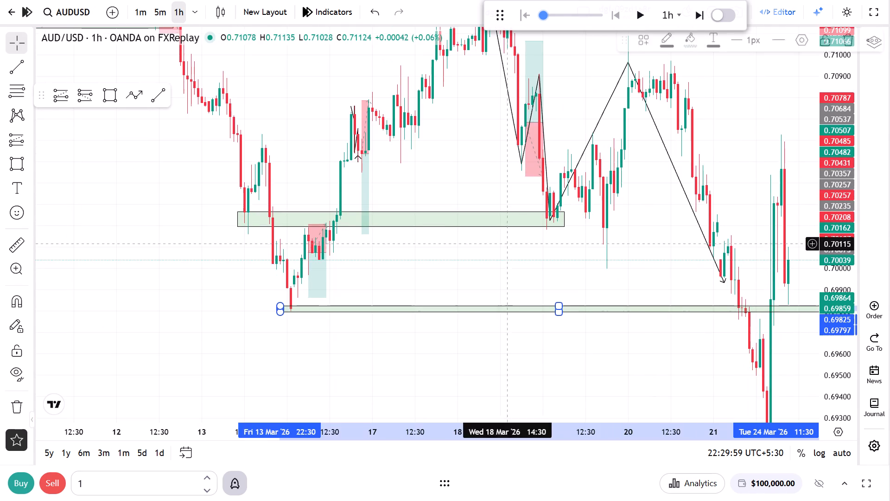
pyautogui.click(114, 95)
pyautogui.click(241, 148)
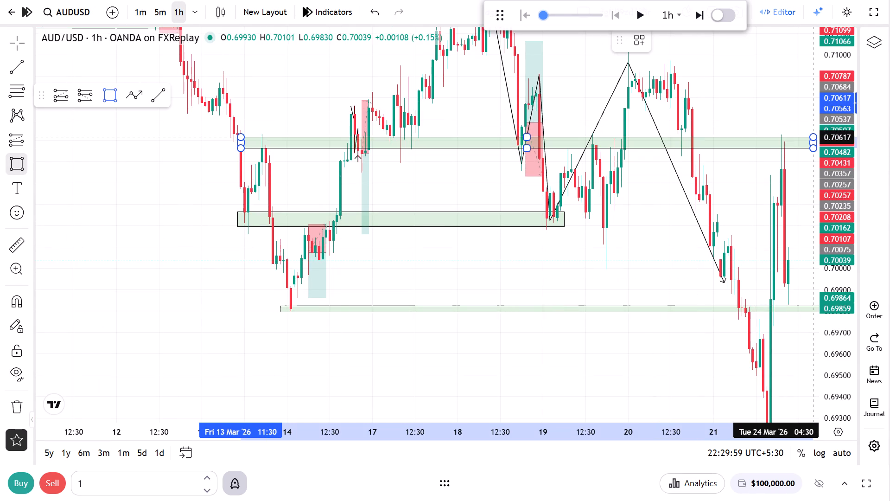
pyautogui.click(811, 135)
# Switch to the 1m chart and examine the 23 March price action between the new upper zone and the lower green zone.
pyautogui.moveTo(776, 189); pyautogui.dragTo(629, 216)
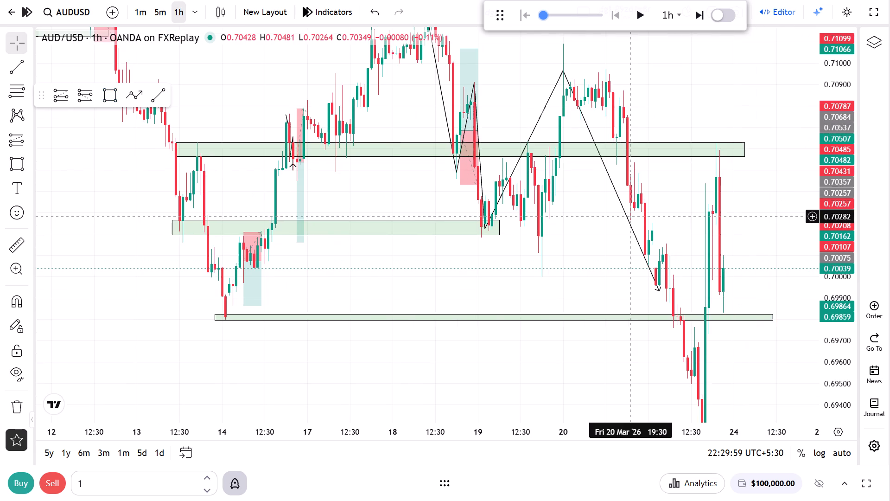
pyautogui.moveTo(770, 234); pyautogui.dragTo(678, 197)
pyautogui.click(684, 217)
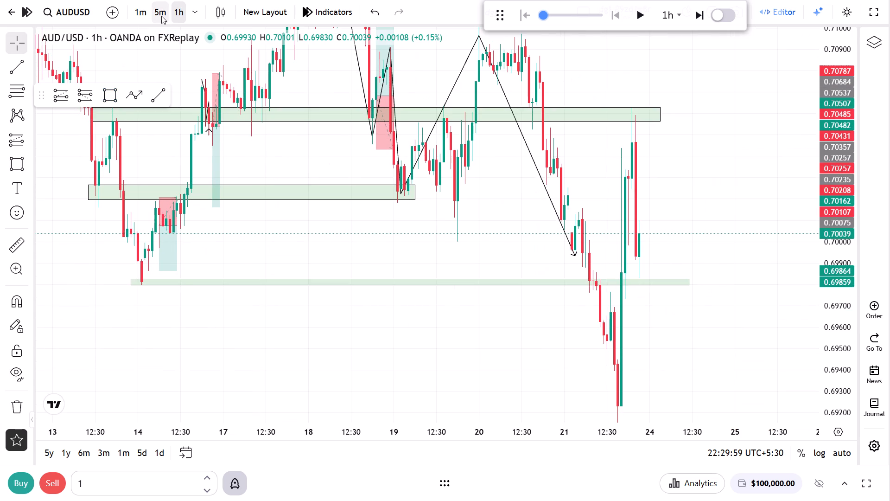
pyautogui.click(161, 16)
pyautogui.click(135, 9)
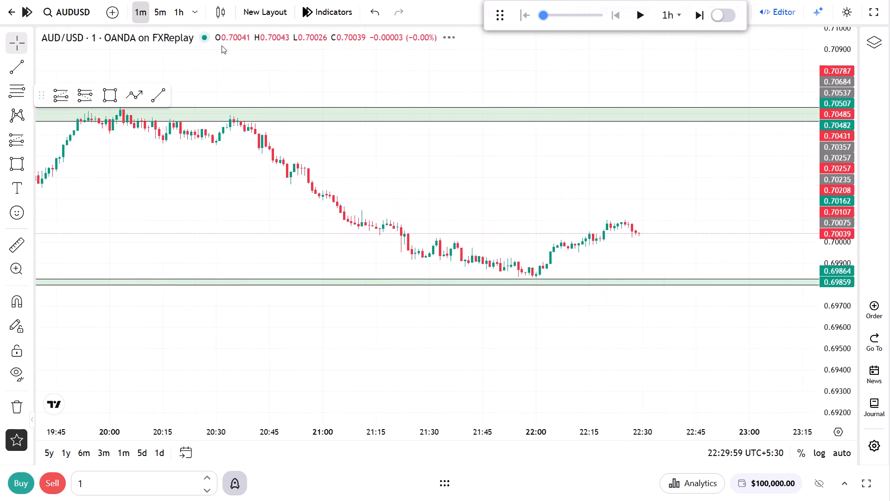
pyautogui.scroll(-8, 517, 202)
pyautogui.moveTo(834, 302); pyautogui.dragTo(862, 174)
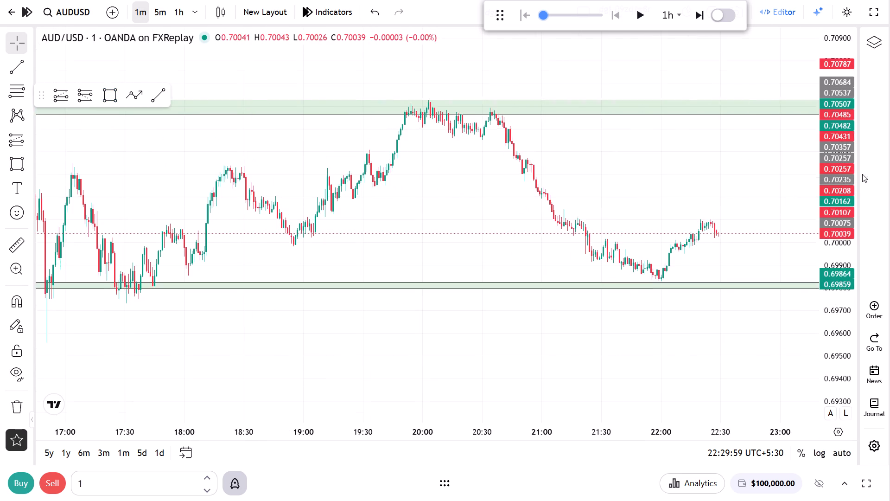
pyautogui.moveTo(862, 174); pyautogui.dragTo(861, 161)
pyautogui.moveTo(466, 104); pyautogui.dragTo(530, 259)
pyautogui.scroll(5, 527, 262)
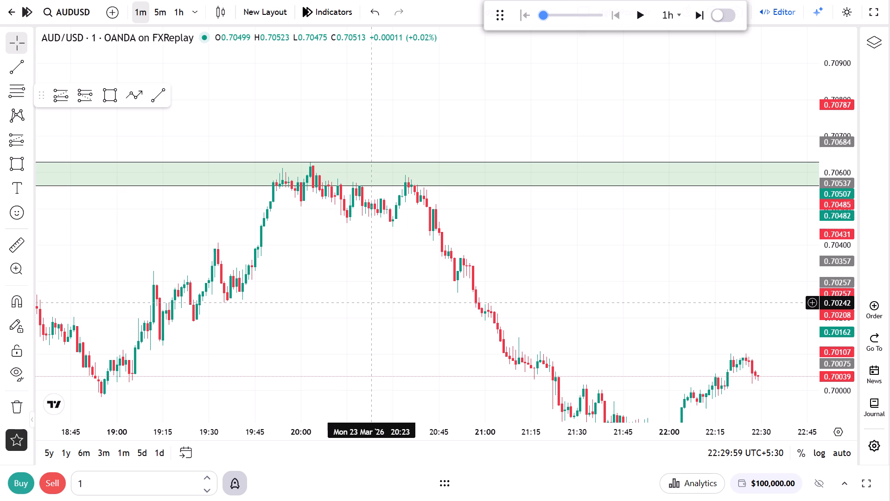
pyautogui.moveTo(373, 303); pyautogui.dragTo(301, 250)
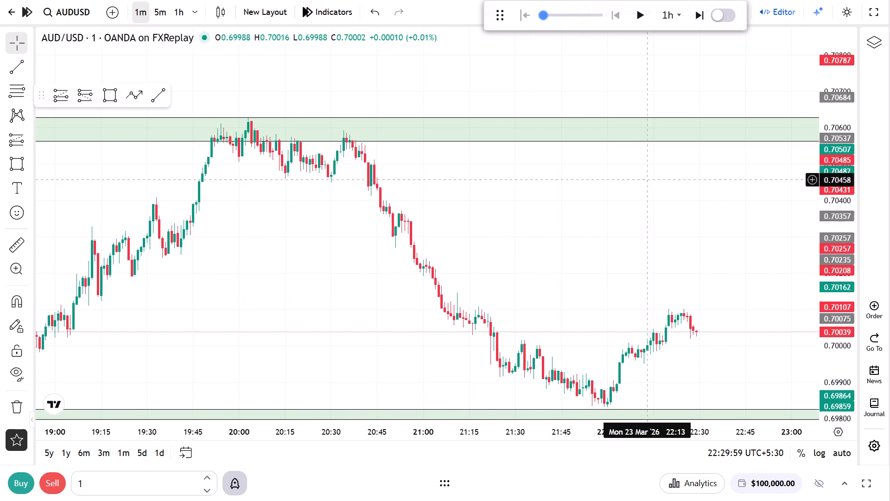
# Advance the replay by six 1h candles to 04:29:59 on 24 March.
pyautogui.click(709, 15)
pyautogui.click(695, 13)
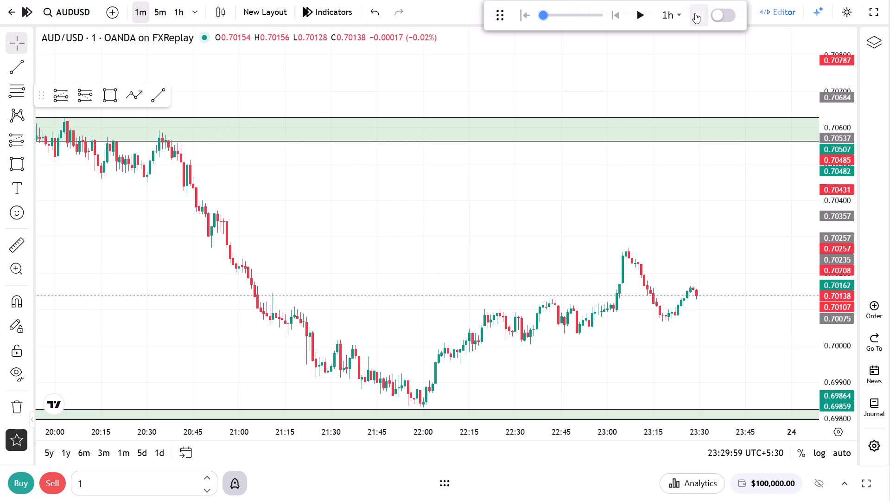
pyautogui.tripleClick(695, 13)
pyautogui.doubleClick(695, 13)
# Examine the 1m price action from the 23 March peak at the upper green zone through the early hours of 24 March.
pyautogui.scroll(-6, 600, 276)
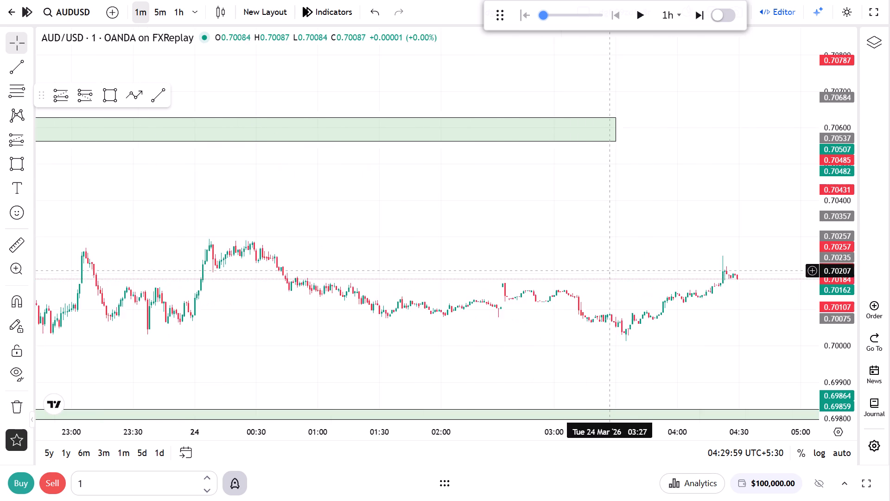
pyautogui.scroll(-13, 609, 270)
pyautogui.moveTo(528, 213); pyautogui.dragTo(601, 227)
pyautogui.scroll(4, 539, 241)
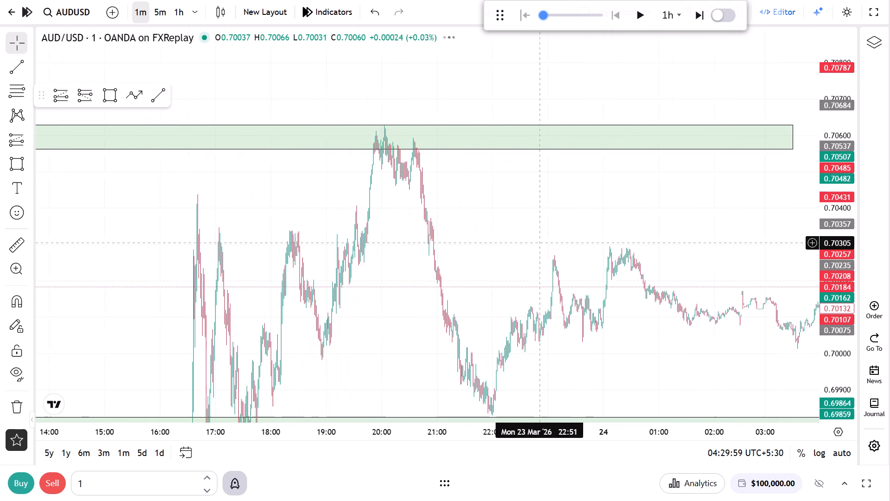
pyautogui.scroll(7, 541, 244)
pyautogui.moveTo(417, 212); pyautogui.dragTo(559, 233)
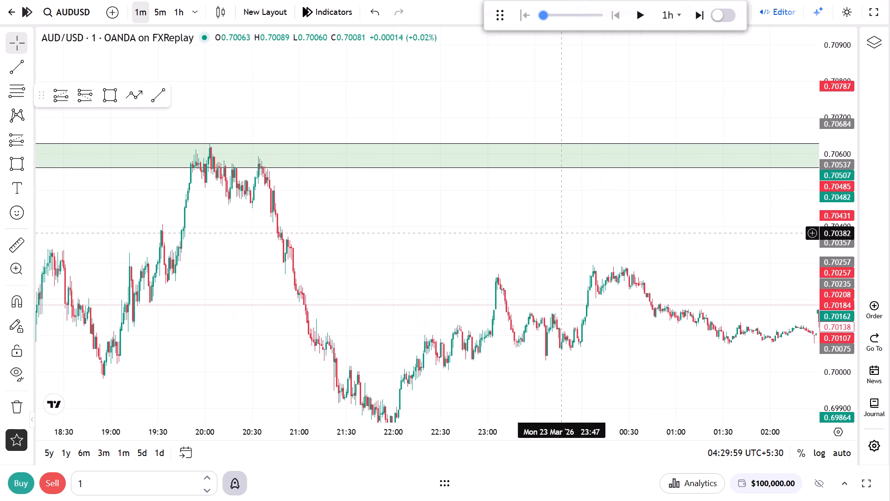
pyautogui.moveTo(536, 228); pyautogui.dragTo(705, 277)
pyautogui.scroll(4, 480, 250)
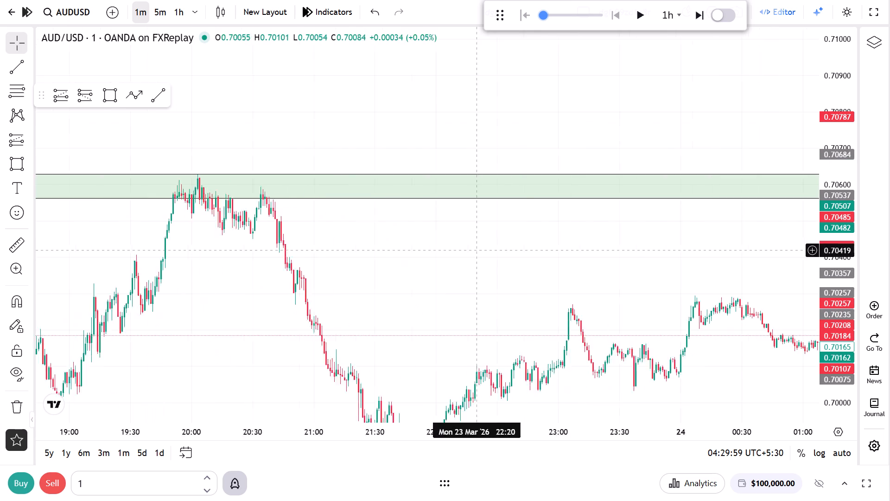
pyautogui.moveTo(346, 226); pyautogui.dragTo(656, 270)
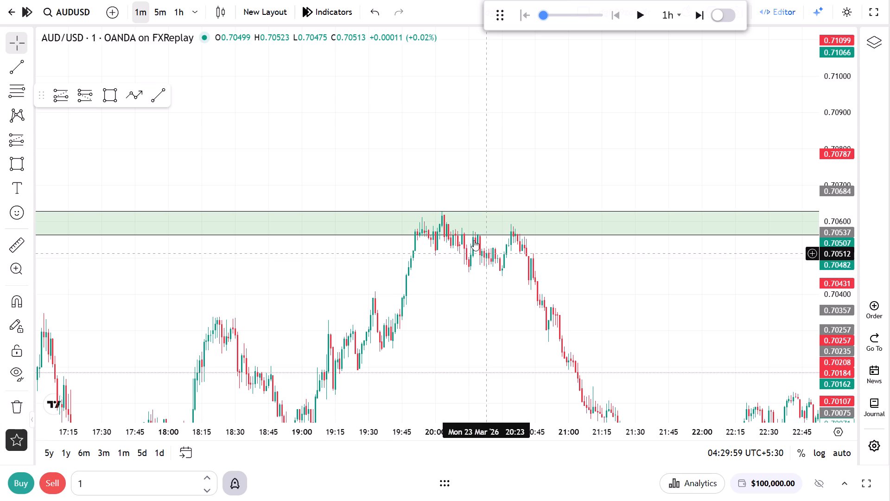
# Switch to the 1h chart and play the replay forward, pausing it at 00:29:59 on 27 March.
pyautogui.click(178, 2)
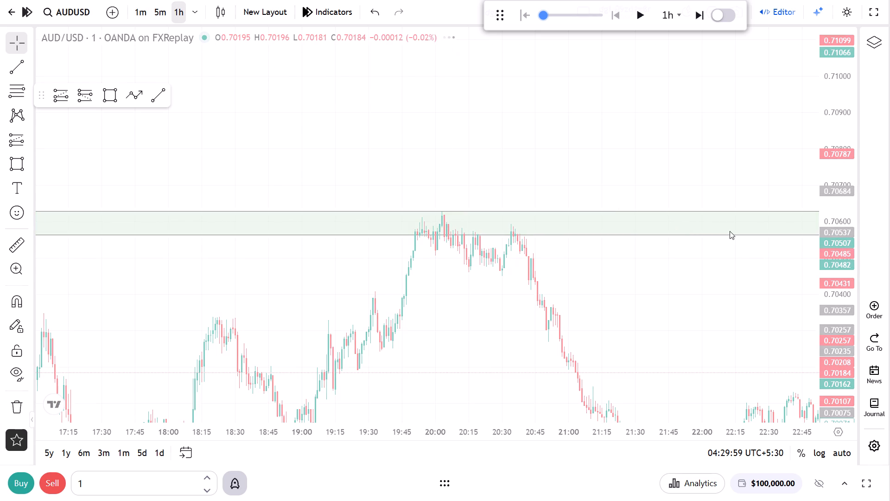
pyautogui.moveTo(833, 161); pyautogui.dragTo(821, 376)
pyautogui.scroll(6, 723, 347)
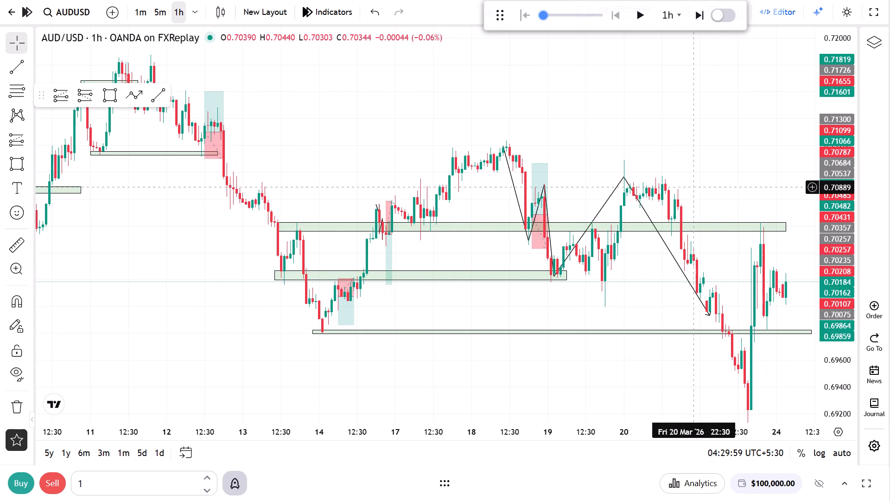
pyautogui.click(648, 16)
pyautogui.moveTo(709, 117); pyautogui.dragTo(617, 116)
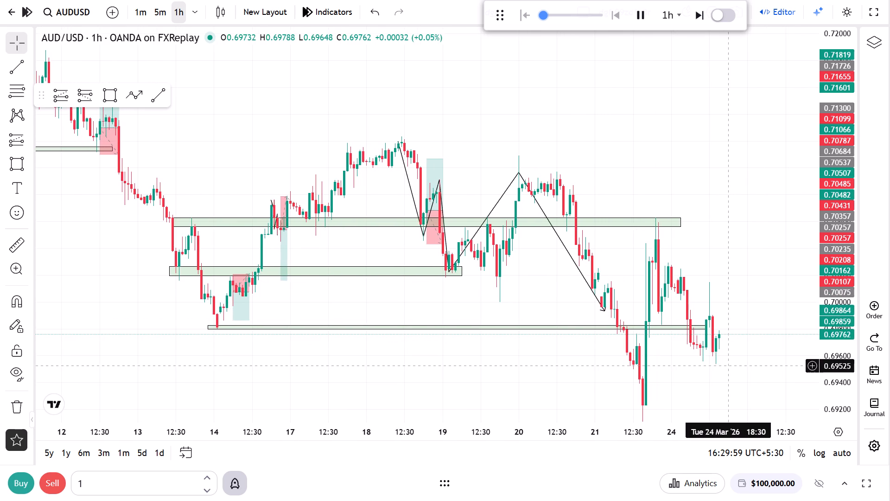
pyautogui.moveTo(726, 357); pyautogui.dragTo(717, 332)
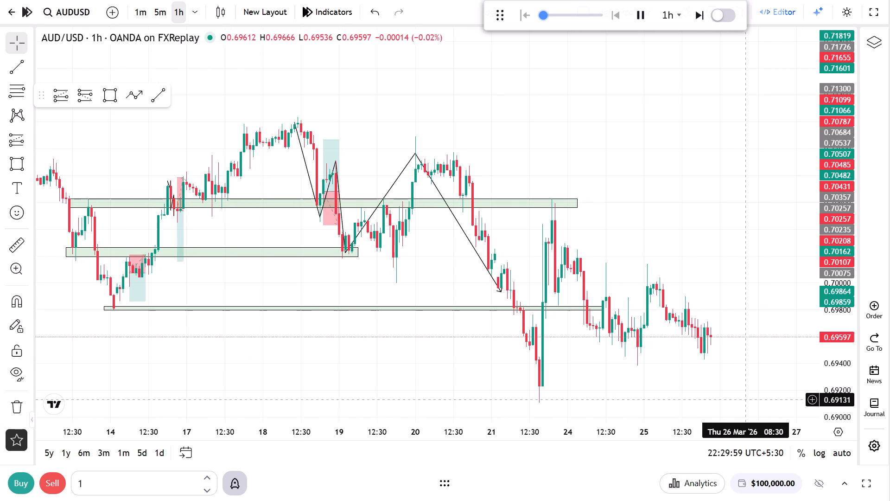
pyautogui.moveTo(705, 276); pyautogui.dragTo(700, 250)
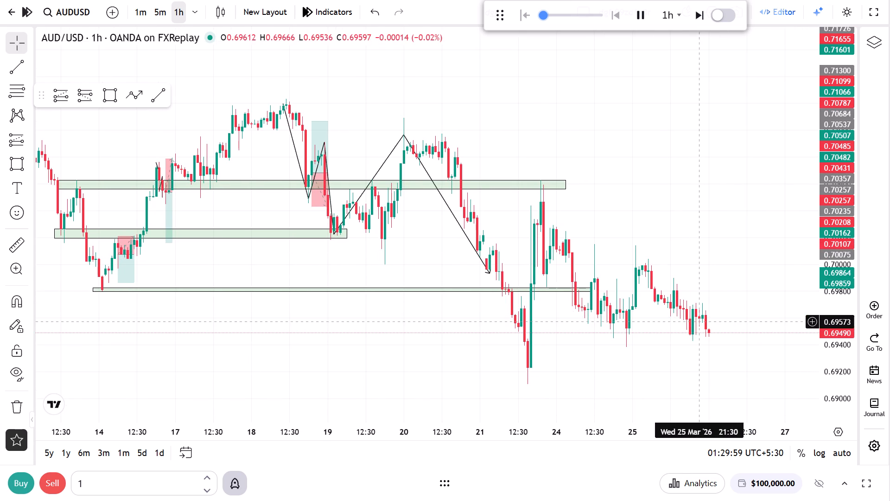
pyautogui.click(687, 358)
pyautogui.moveTo(693, 372); pyautogui.dragTo(650, 325)
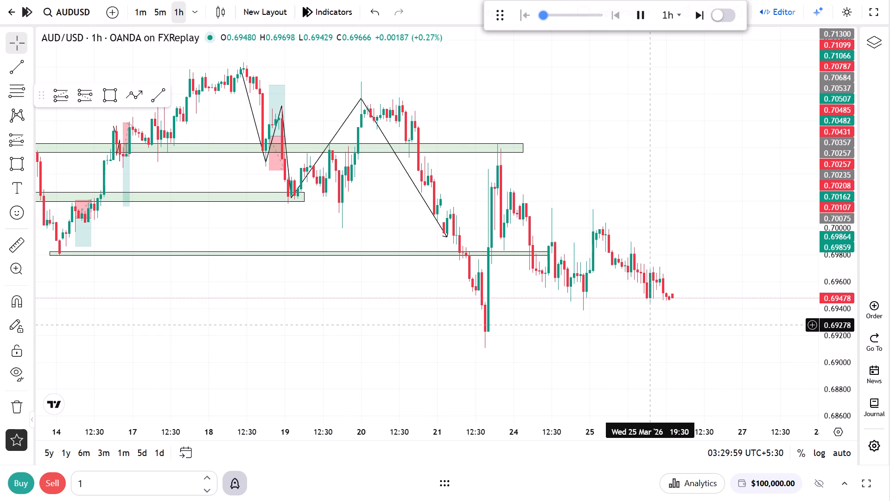
pyautogui.scroll(-4, 664, 334)
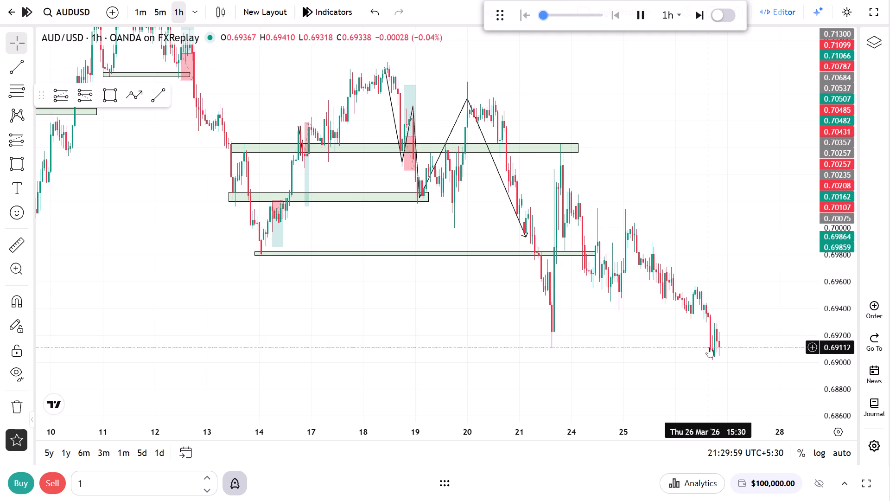
pyautogui.scroll(5, 708, 347)
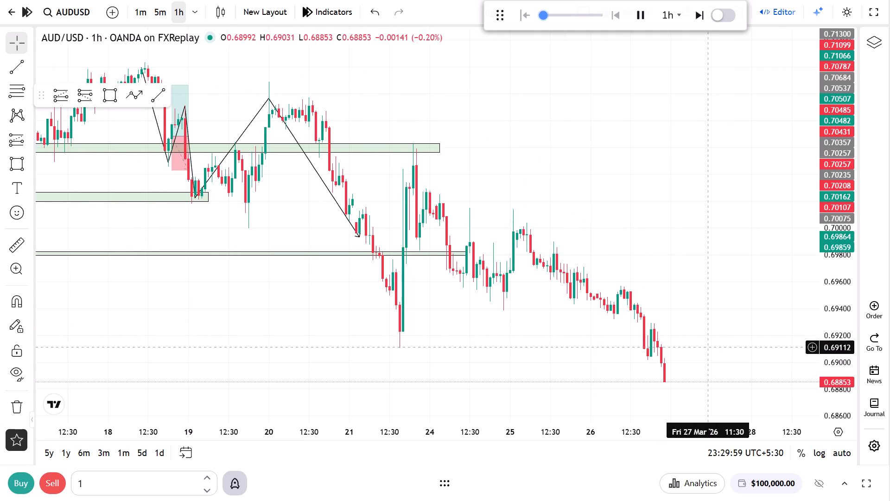
pyautogui.click(642, 16)
# Draw a green zone at the 23 March low between about 0.6911 and 0.6923, extending from 23 March 12:30 to 26 March 20:30.
pyautogui.moveTo(695, 284); pyautogui.dragTo(731, 103)
pyautogui.click(652, 273)
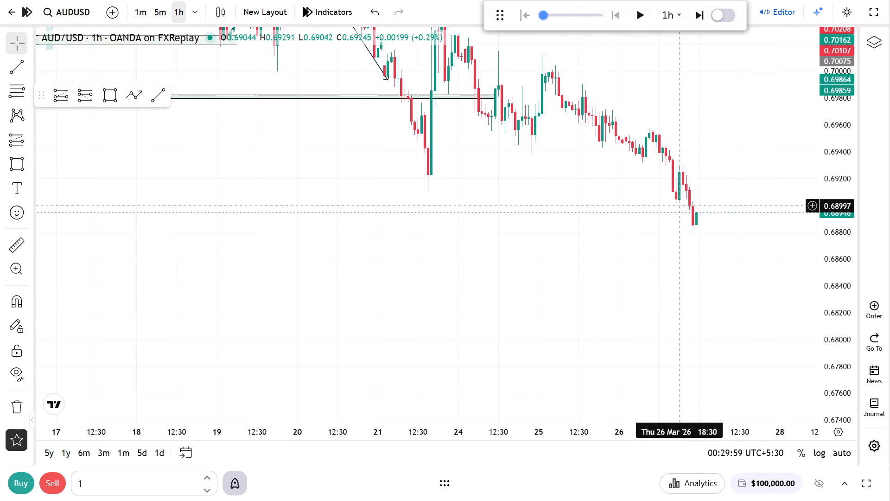
pyautogui.click(122, 96)
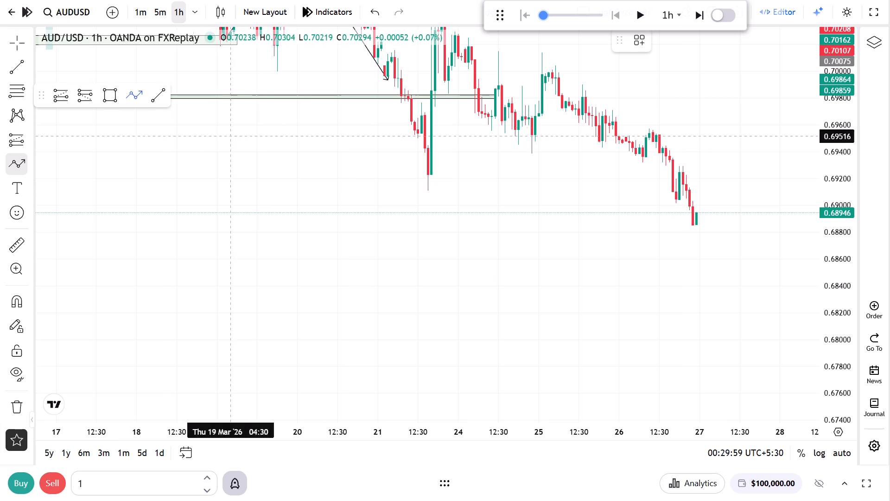
pyautogui.click(112, 101)
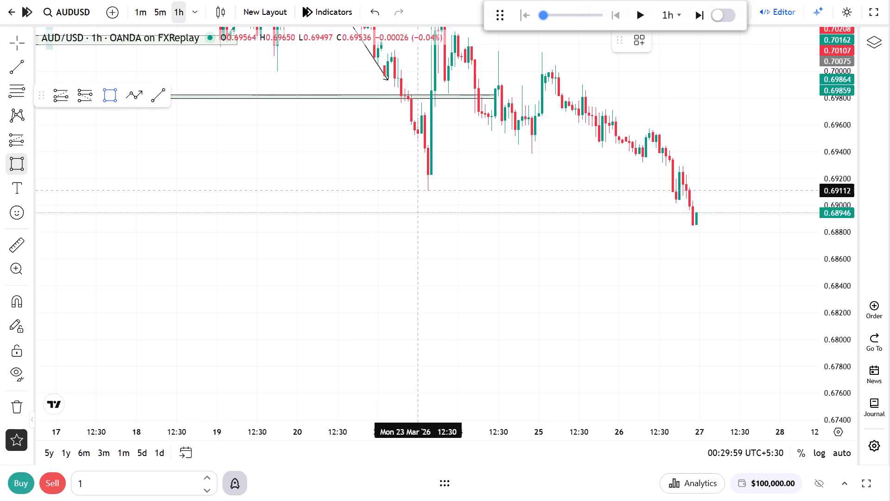
pyautogui.click(419, 191)
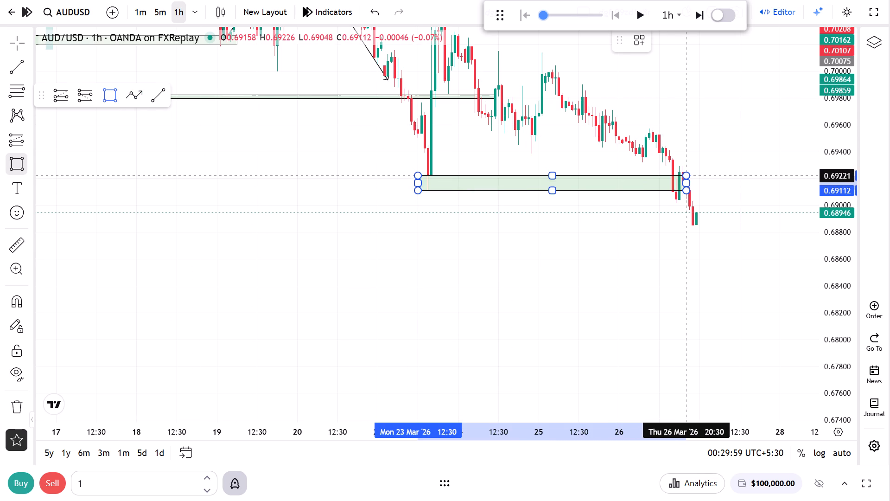
pyautogui.click(686, 174)
pyautogui.click(673, 210)
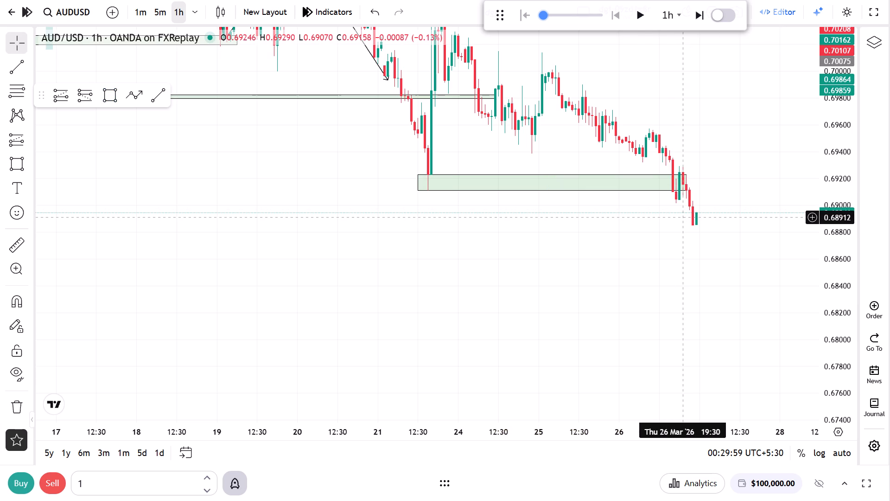
pyautogui.click(682, 217)
# Switch to the 1m chart and examine the 26 March price action around the new green zone from 17:00 to 21:00.
pyautogui.click(145, 12)
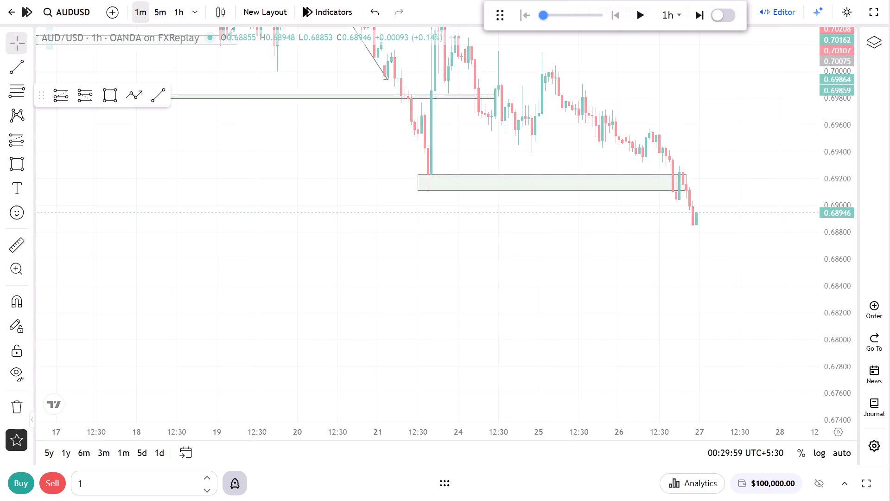
pyautogui.scroll(-19, 542, 273)
pyautogui.moveTo(539, 250); pyautogui.dragTo(615, 308)
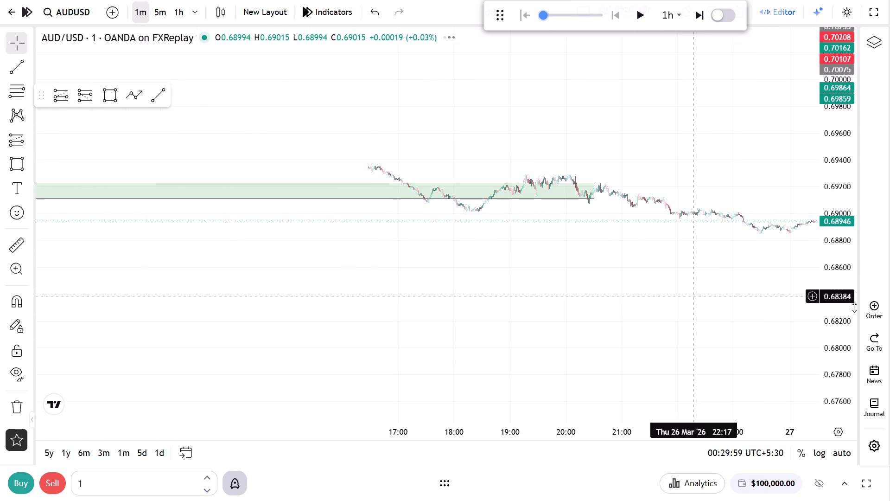
pyautogui.moveTo(842, 356); pyautogui.dragTo(883, 48)
pyautogui.moveTo(521, 174); pyautogui.dragTo(598, 379)
pyautogui.scroll(6, 584, 378)
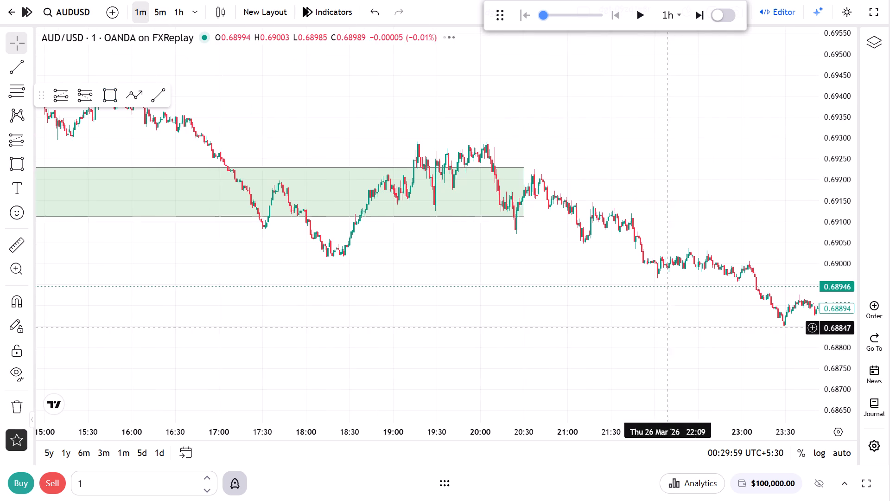
pyautogui.moveTo(839, 375); pyautogui.dragTo(885, 148)
pyautogui.moveTo(450, 278); pyautogui.dragTo(733, 361)
pyautogui.scroll(5, 657, 363)
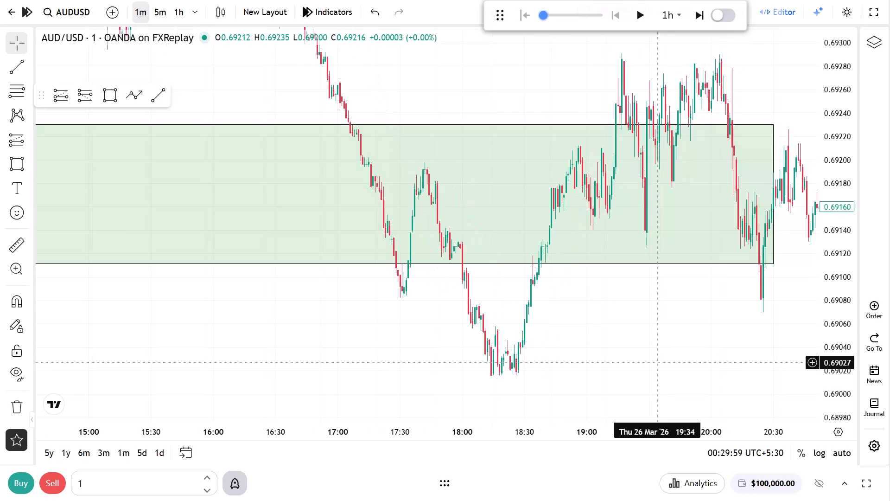
pyautogui.scroll(5, 531, 368)
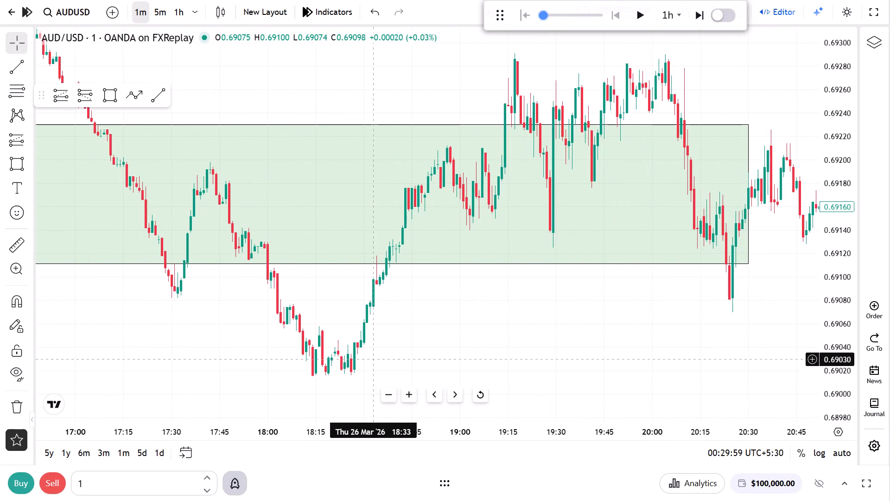
pyautogui.moveTo(404, 314); pyautogui.dragTo(447, 421)
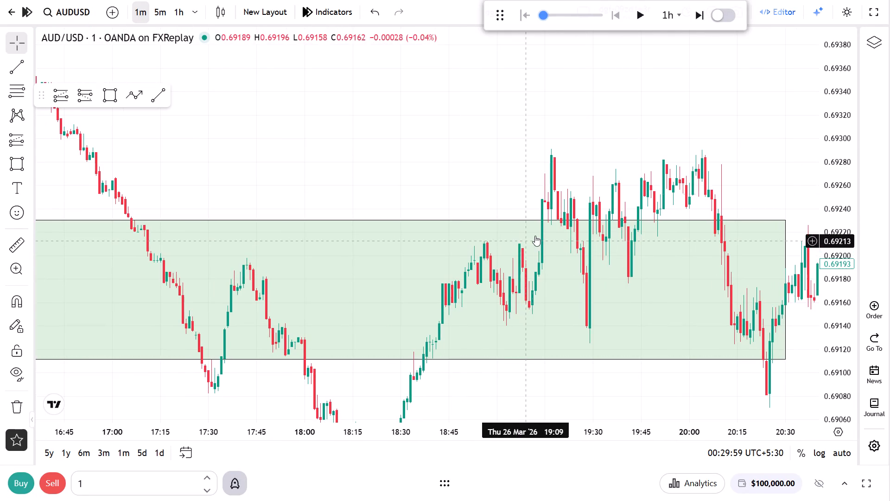
pyautogui.moveTo(509, 160); pyautogui.dragTo(388, 188)
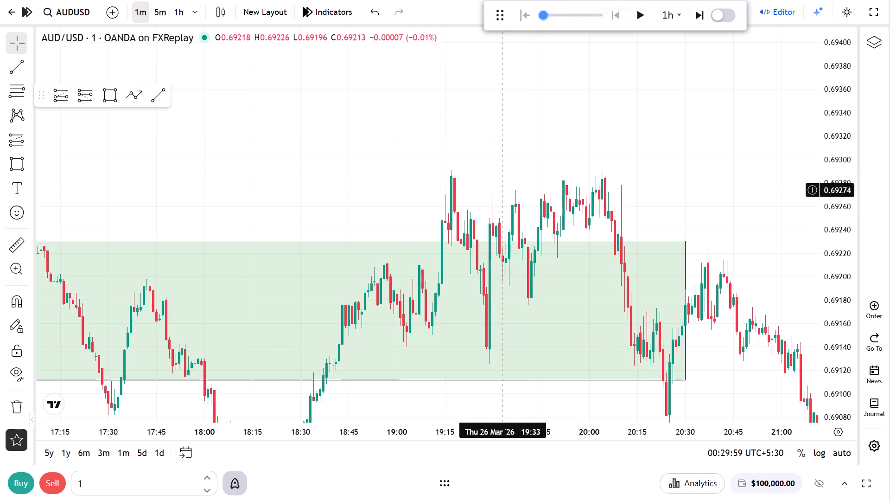
# Plot a short position at about 0.69183 on the 26 March 19:27 candle with its stop at about 0.69303.
pyautogui.scroll(1, 503, 190)
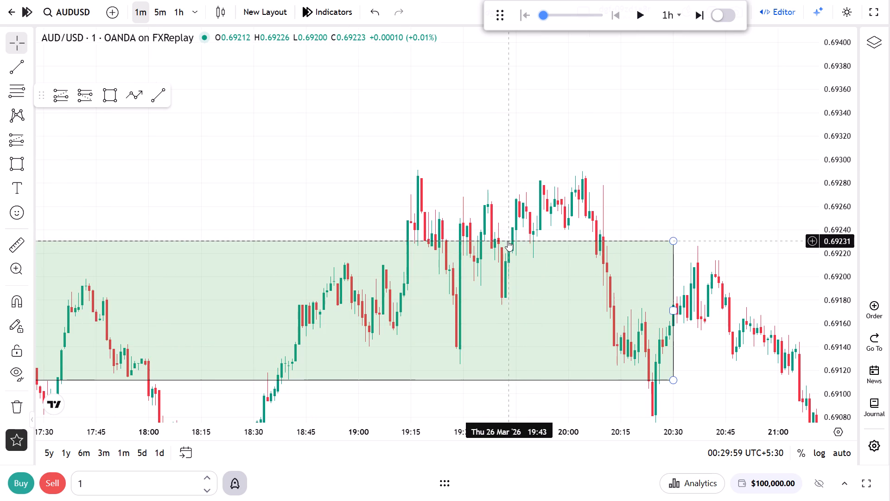
pyautogui.click(94, 91)
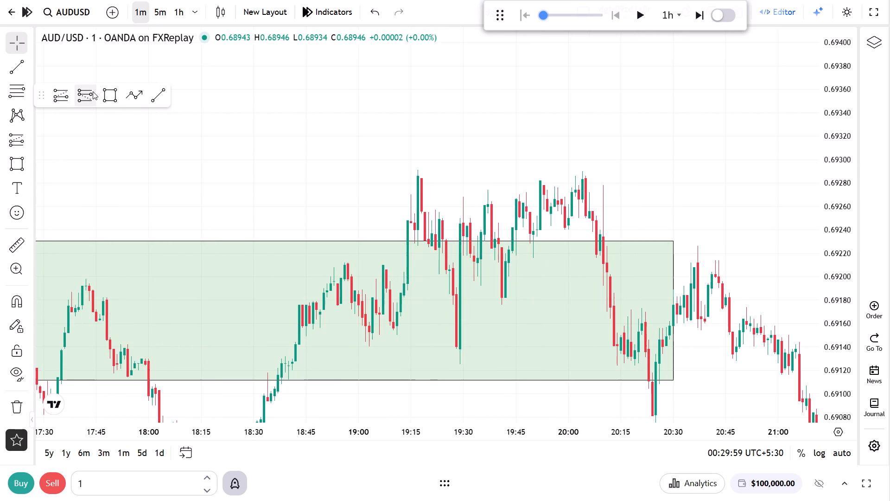
pyautogui.click(453, 296)
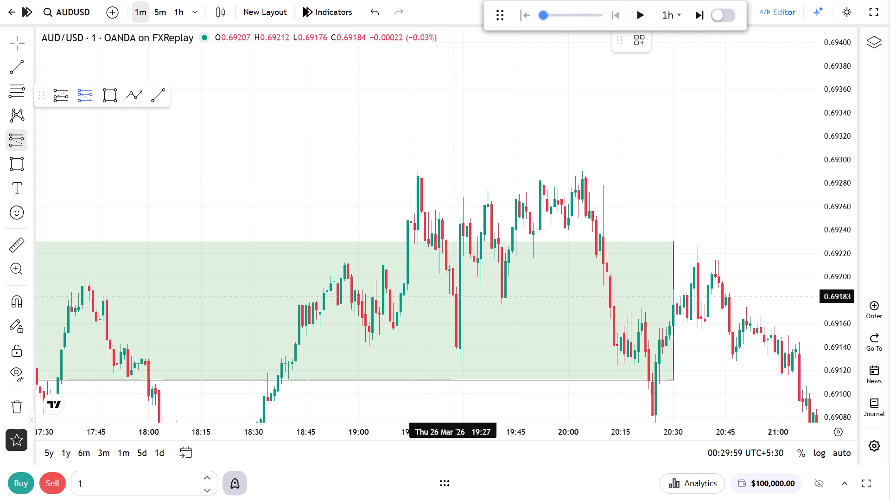
pyautogui.moveTo(454, 234); pyautogui.dragTo(462, 169)
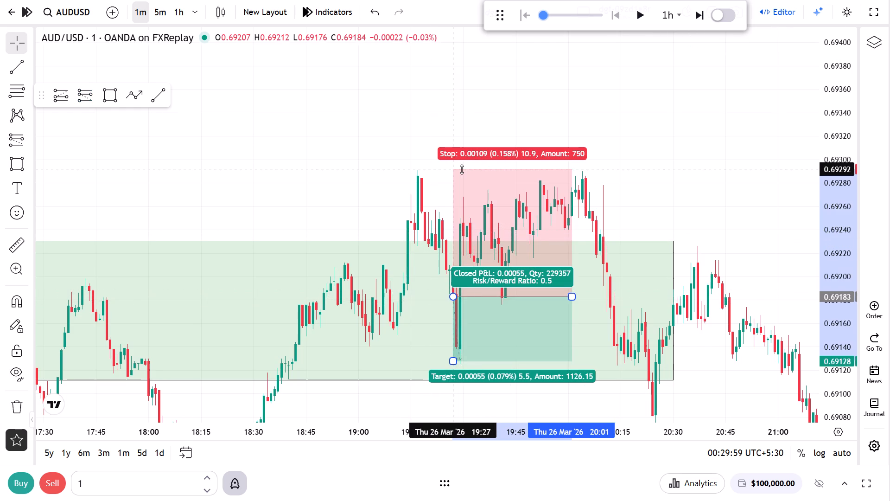
pyautogui.moveTo(462, 169); pyautogui.dragTo(463, 161)
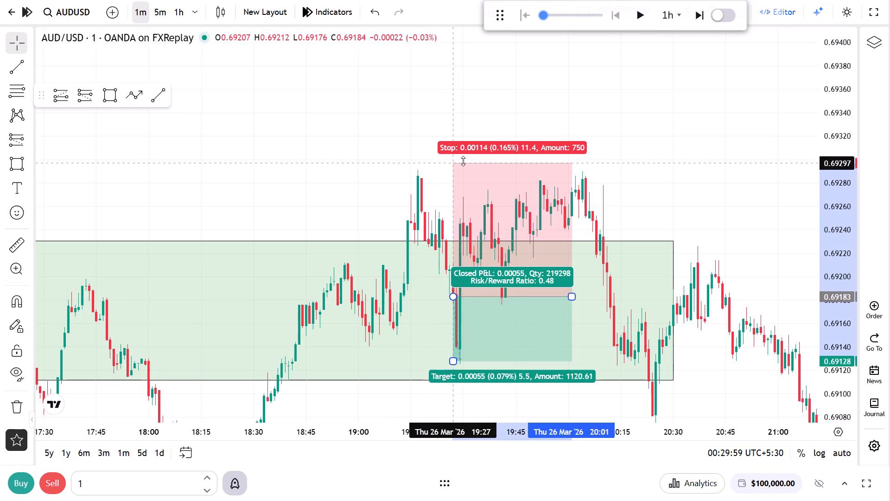
pyautogui.moveTo(463, 161); pyautogui.dragTo(469, 156)
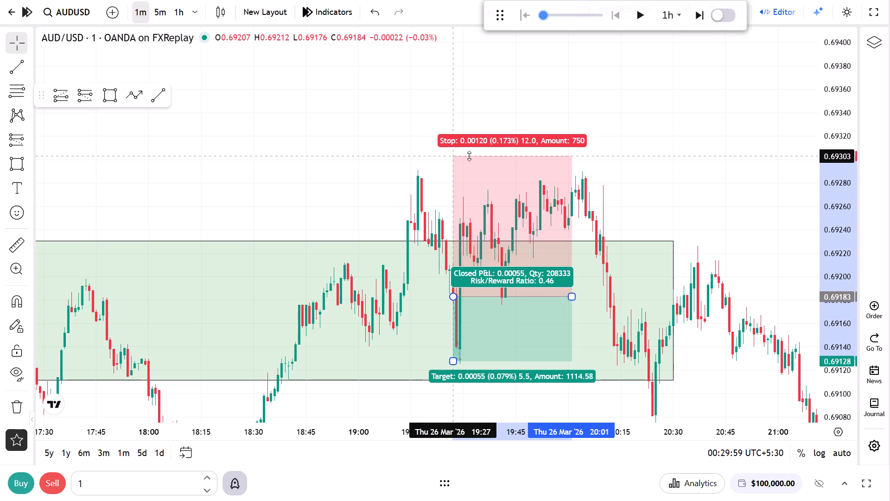
pyautogui.moveTo(469, 156); pyautogui.dragTo(472, 156)
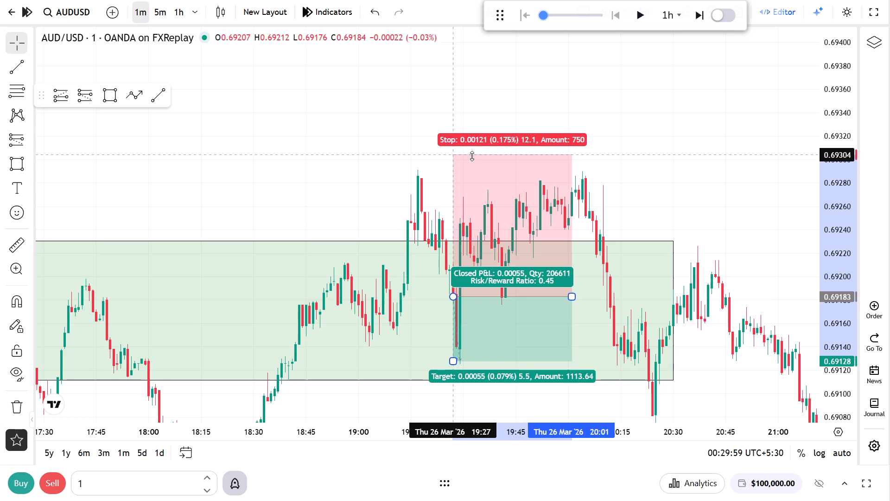
pyautogui.moveTo(472, 156); pyautogui.dragTo(472, 157)
# Lower the short position's target to about 0.68990 and extend its end time to just past 22:00 on 26 March.
pyautogui.moveTo(421, 185); pyautogui.dragTo(312, 141)
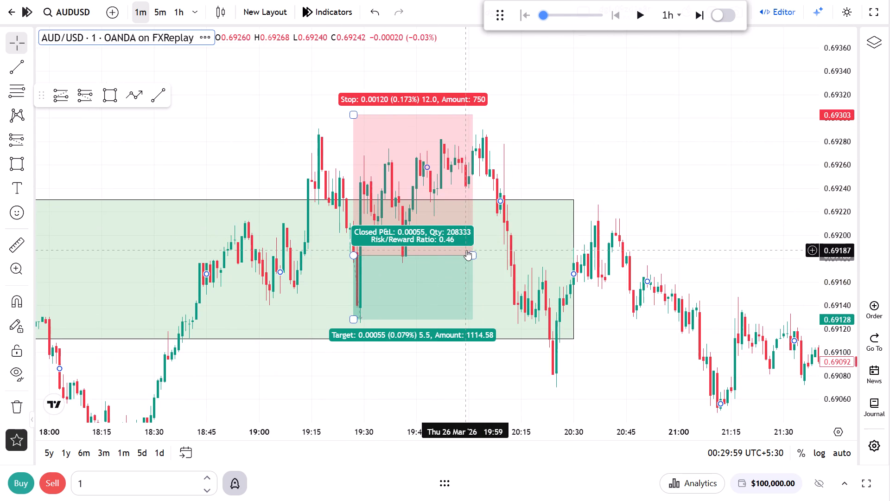
pyautogui.moveTo(470, 254); pyautogui.dragTo(630, 264)
pyautogui.moveTo(354, 316); pyautogui.dragTo(355, 318)
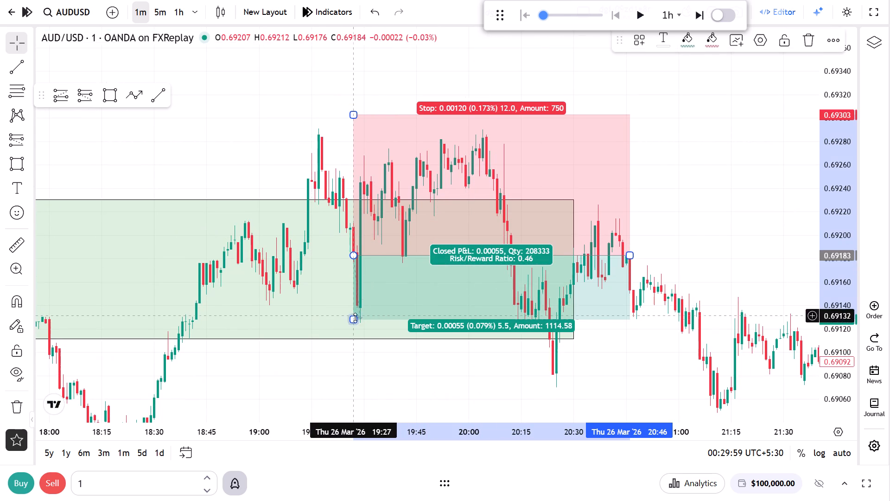
pyautogui.moveTo(355, 318); pyautogui.dragTo(371, 388)
pyautogui.moveTo(694, 406); pyautogui.dragTo(432, 159)
pyautogui.scroll(-10, 472, 230)
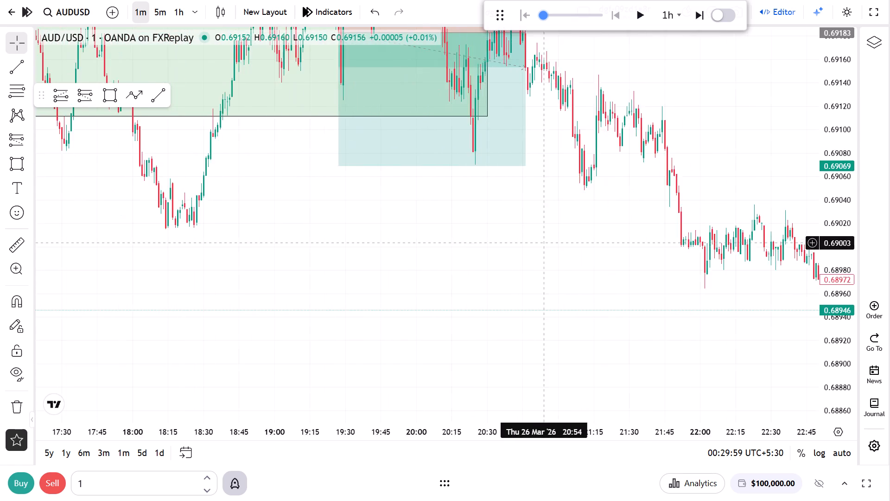
pyautogui.scroll(-1, 547, 243)
pyautogui.moveTo(521, 163); pyautogui.dragTo(525, 257)
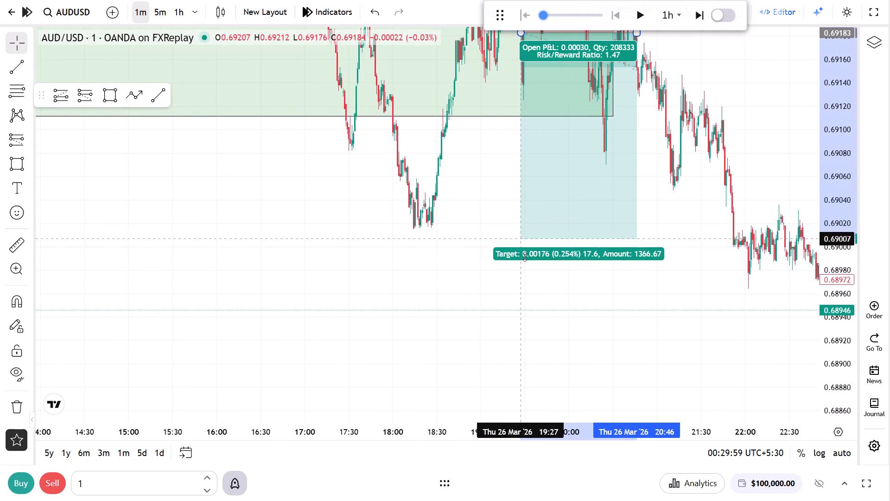
pyautogui.moveTo(525, 257); pyautogui.dragTo(525, 258)
pyautogui.moveTo(697, 173); pyautogui.dragTo(651, 240)
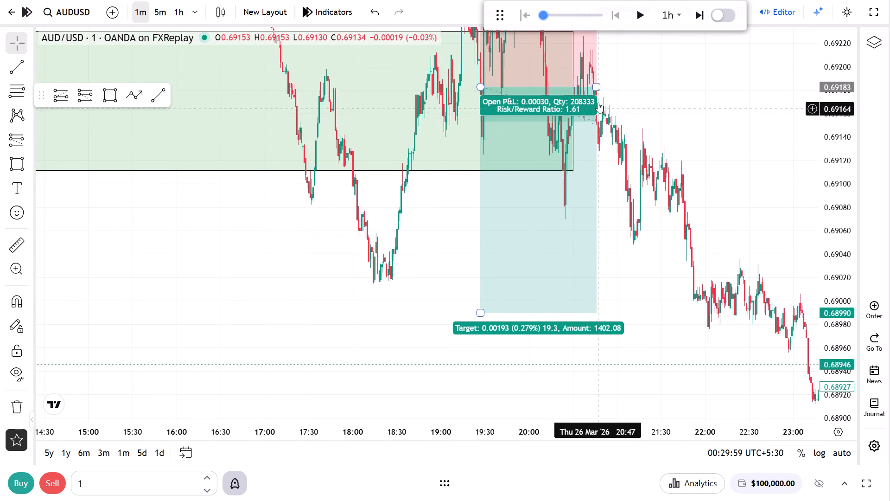
pyautogui.moveTo(601, 85); pyautogui.dragTo(689, 85)
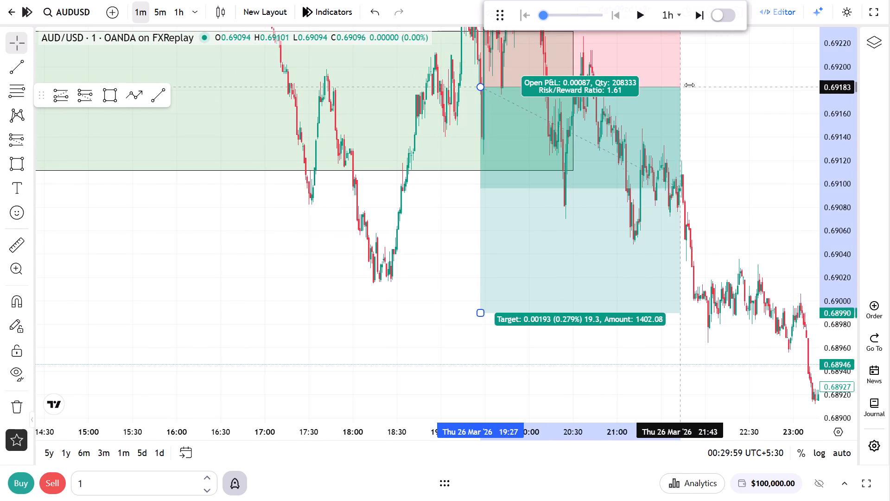
pyautogui.moveTo(689, 85); pyautogui.dragTo(717, 83)
pyautogui.click(753, 93)
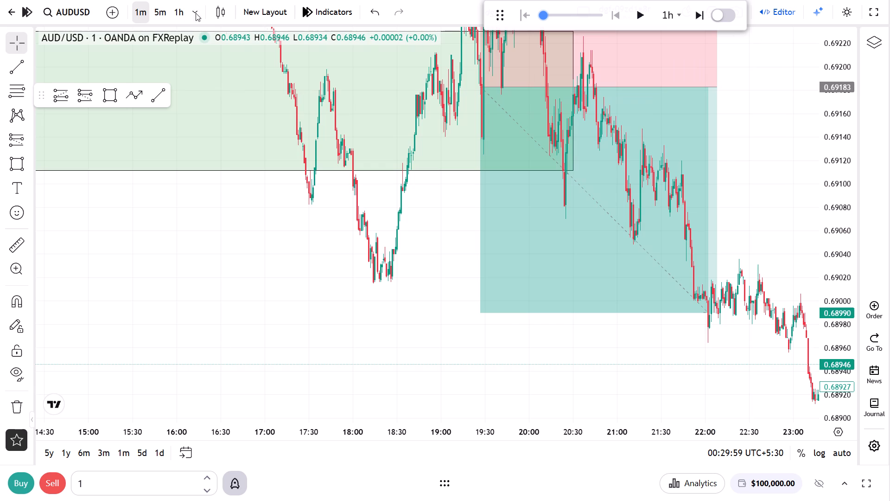
# Switch to the 1h chart and play the replay forward, pausing it at 20:29:59 on 27 March.
pyautogui.click(177, 13)
pyautogui.moveTo(845, 129); pyautogui.dragTo(826, 385)
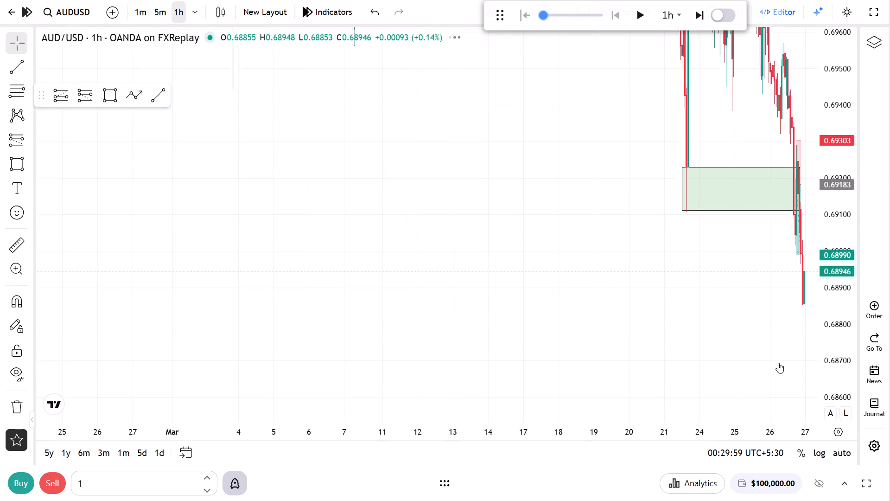
pyautogui.scroll(15, 675, 298)
pyautogui.moveTo(604, 272); pyautogui.dragTo(483, 318)
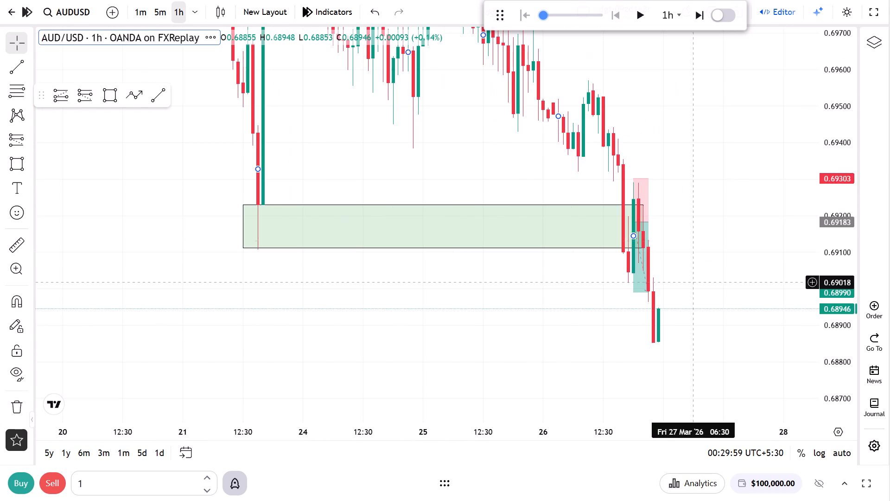
pyautogui.moveTo(830, 212); pyautogui.dragTo(821, 280)
pyautogui.moveTo(730, 229); pyautogui.dragTo(707, 260)
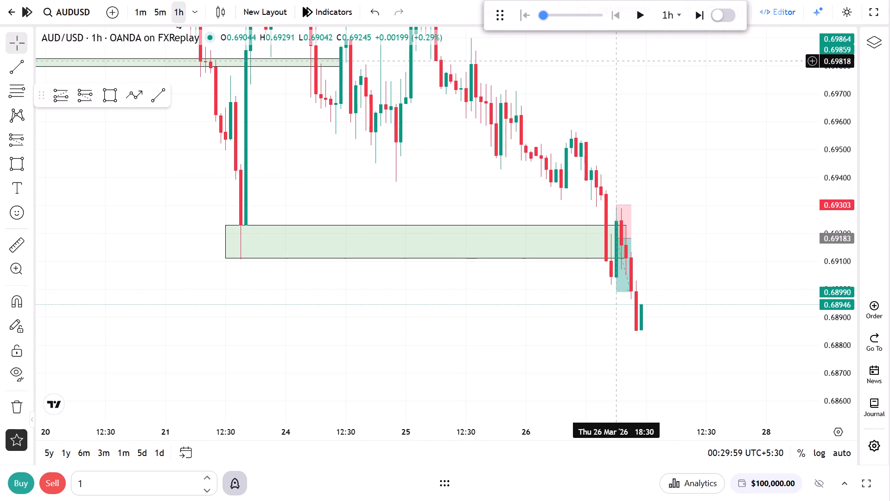
pyautogui.click(632, 25)
pyautogui.moveTo(646, 95); pyautogui.dragTo(663, 167)
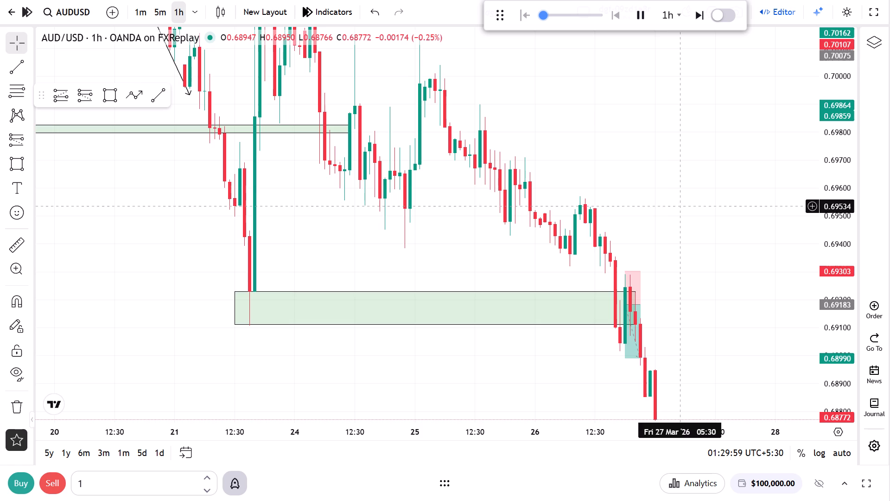
pyautogui.moveTo(677, 206); pyautogui.dragTo(677, 86)
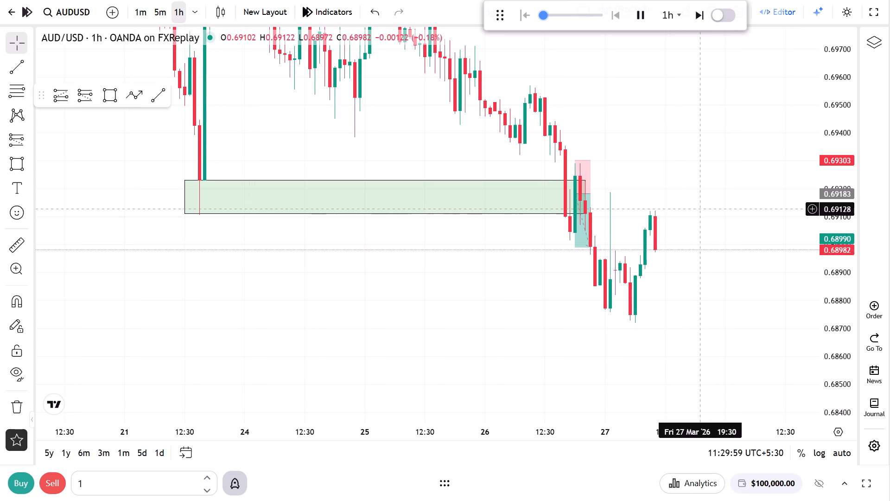
pyautogui.moveTo(695, 201); pyautogui.dragTo(705, 231)
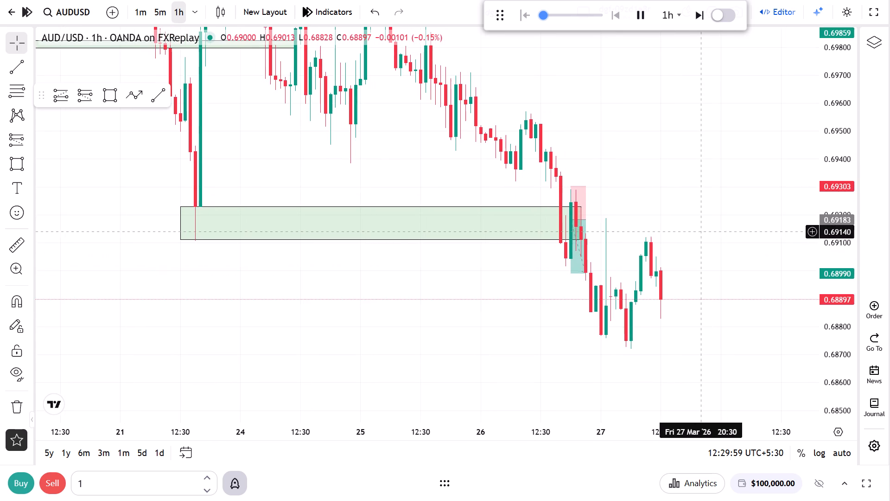
pyautogui.moveTo(666, 212); pyautogui.dragTo(678, 249)
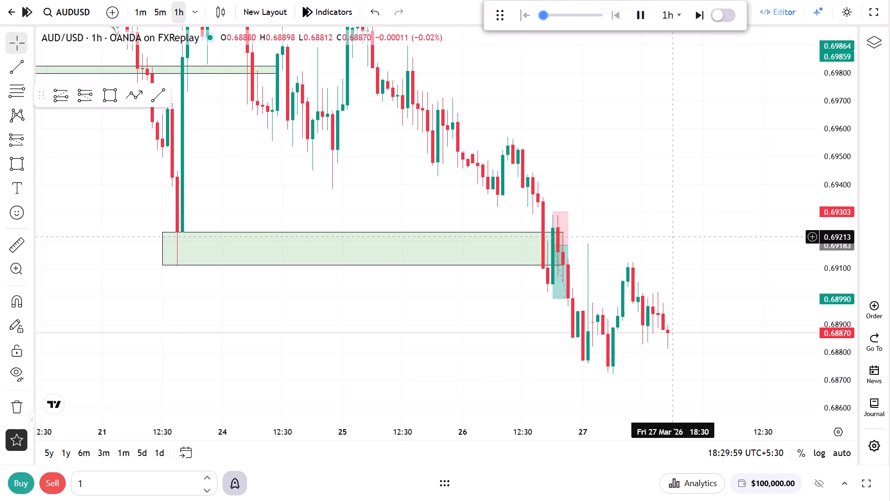
pyautogui.click(642, 23)
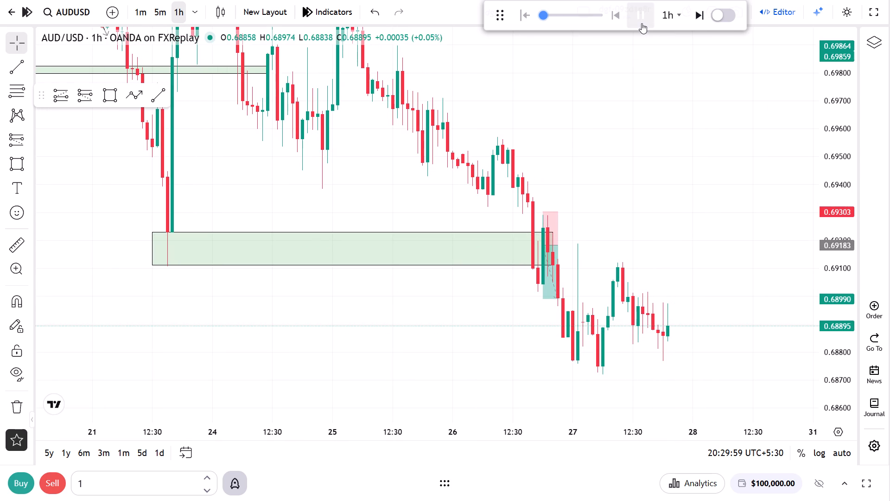
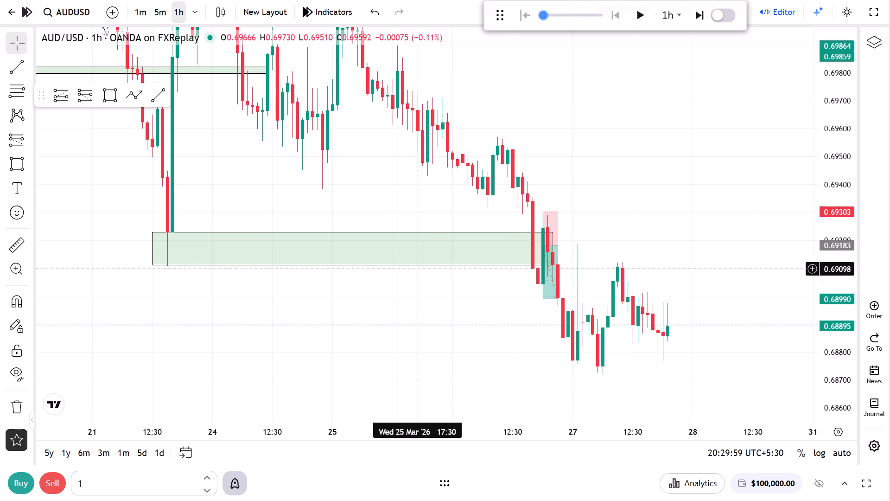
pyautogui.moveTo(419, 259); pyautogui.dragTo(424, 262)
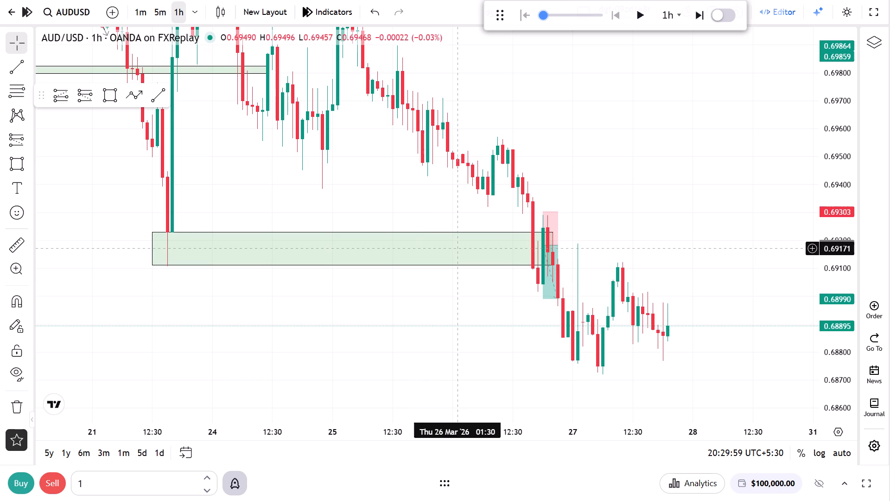
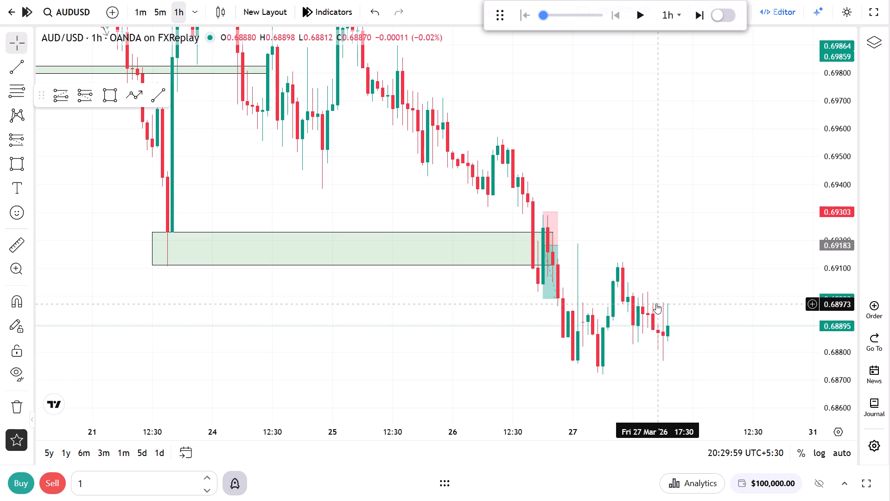
# Run the 1h replay from 27 March and pause it at 11:30 on 30 March.
pyautogui.click(642, 20)
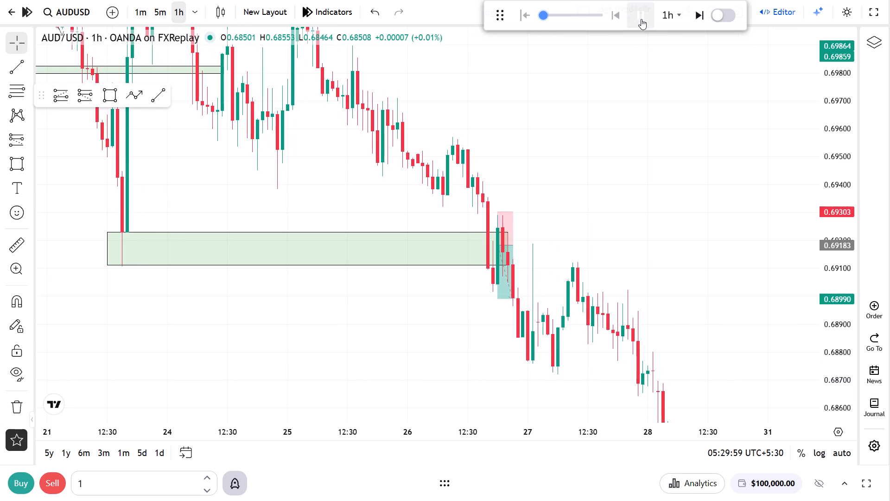
pyautogui.moveTo(709, 359); pyautogui.dragTo(636, 185)
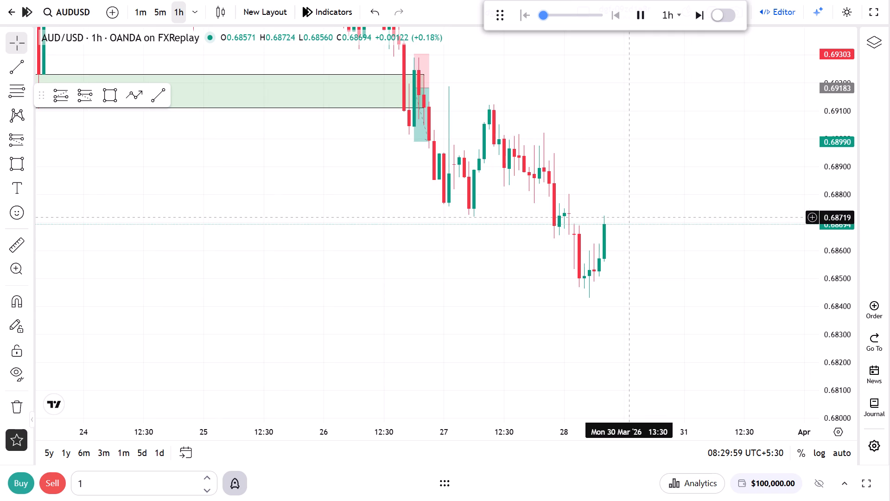
pyautogui.click(636, 27)
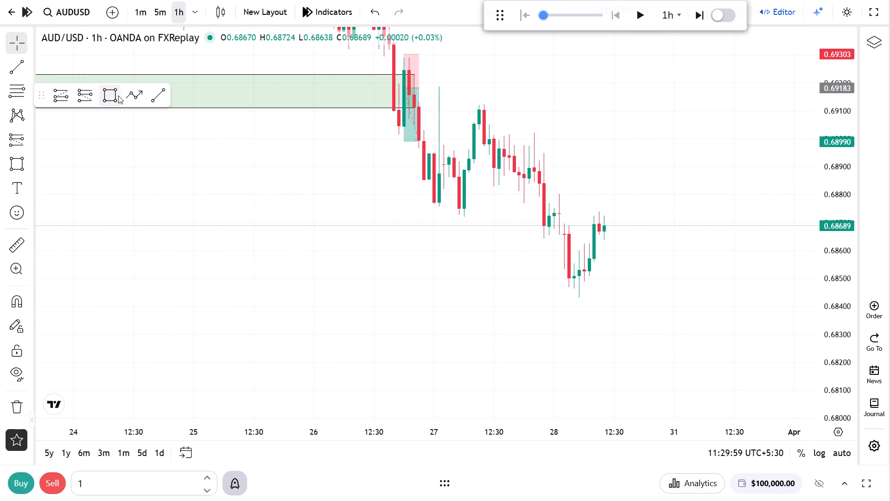
# Draw a rectangle zone from the early 27 March swing low at 0.68724 up to about 0.68755, extending past the latest 30 March candle.
pyautogui.click(118, 96)
pyautogui.click(453, 216)
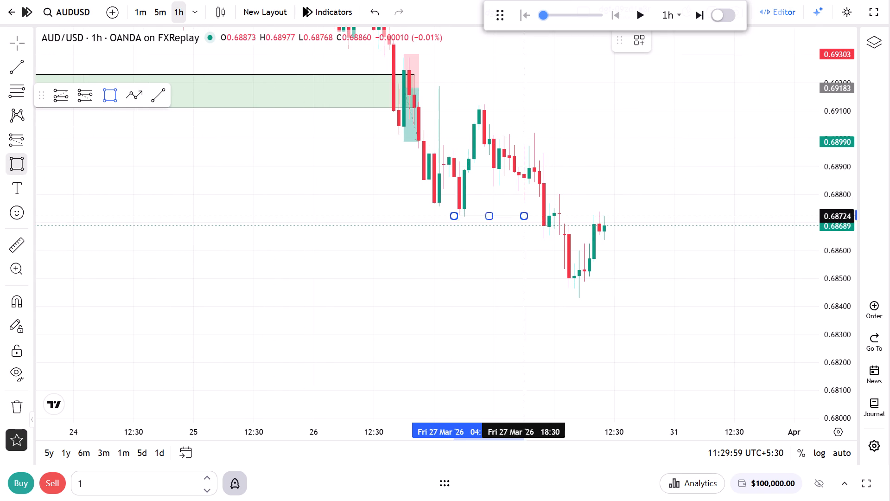
pyautogui.click(619, 207)
pyautogui.click(603, 250)
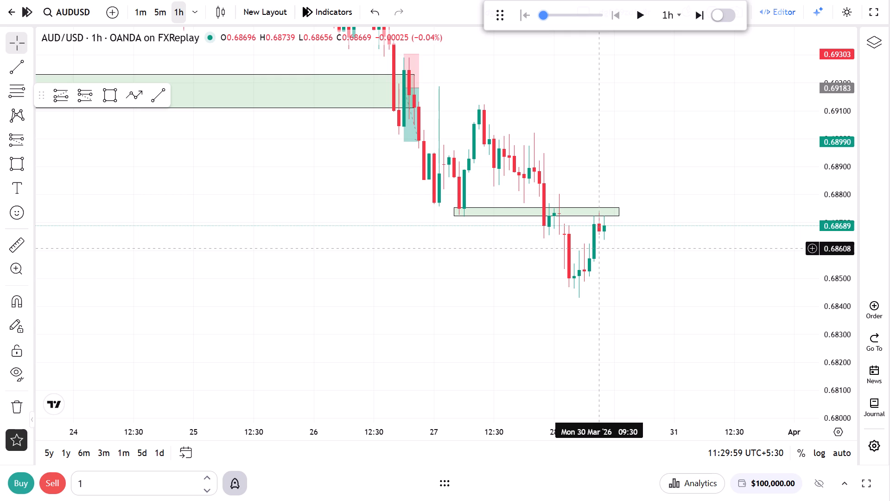
# On the 1m chart, plot a short position at 10:09 on 30 March with entry at 0.68688 and stop at 0.68748.
pyautogui.click(142, 16)
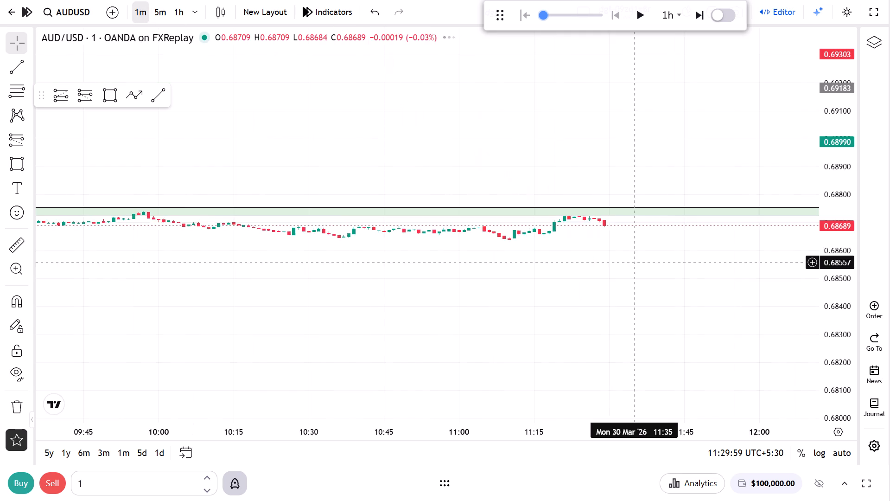
pyautogui.scroll(-13, 642, 268)
pyautogui.moveTo(849, 374); pyautogui.dragTo(864, 171)
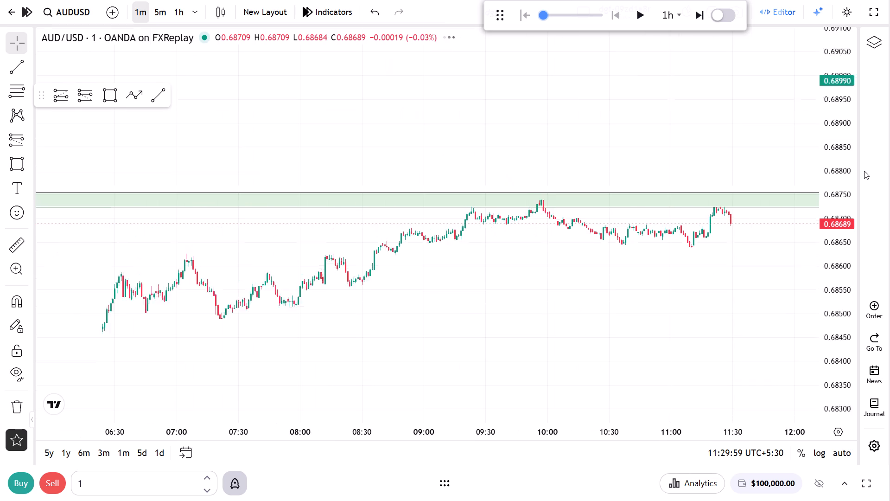
pyautogui.moveTo(864, 171); pyautogui.dragTo(864, 170)
pyautogui.moveTo(548, 322); pyautogui.dragTo(558, 331)
pyautogui.moveTo(837, 351); pyautogui.dragTo(860, 66)
pyautogui.moveTo(499, 201); pyautogui.dragTo(520, 276)
pyautogui.scroll(4, 512, 272)
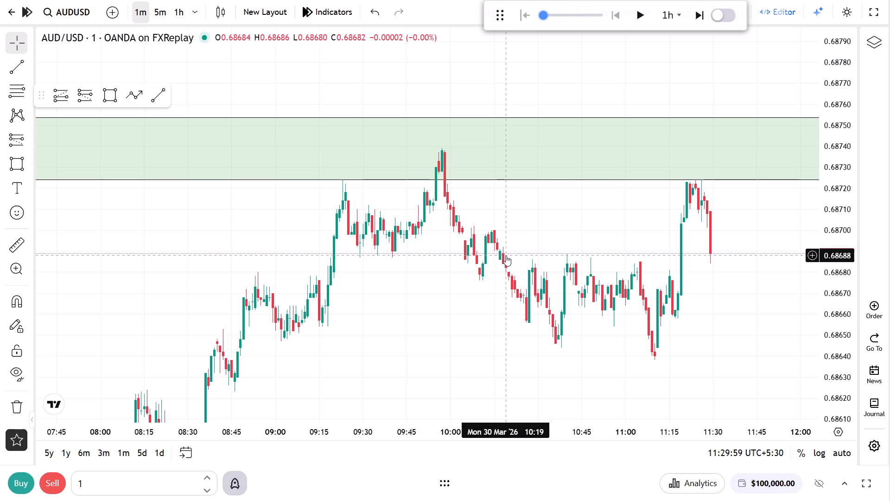
pyautogui.click(89, 104)
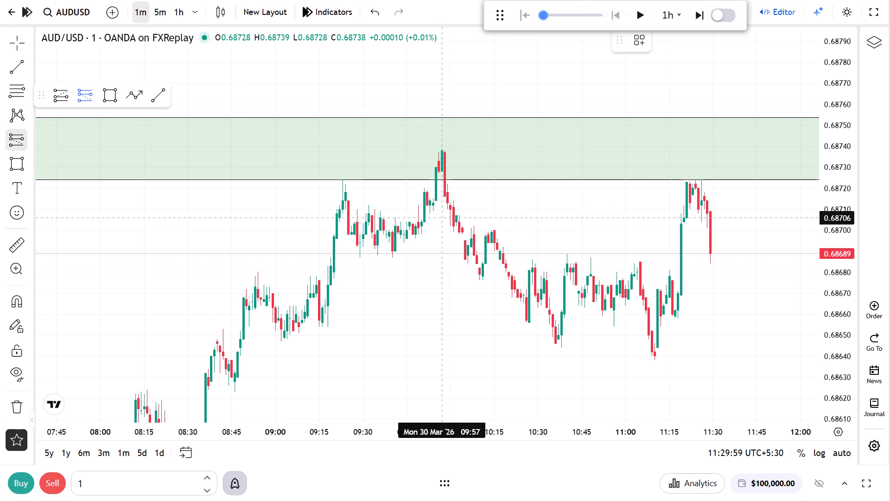
pyautogui.click(477, 255)
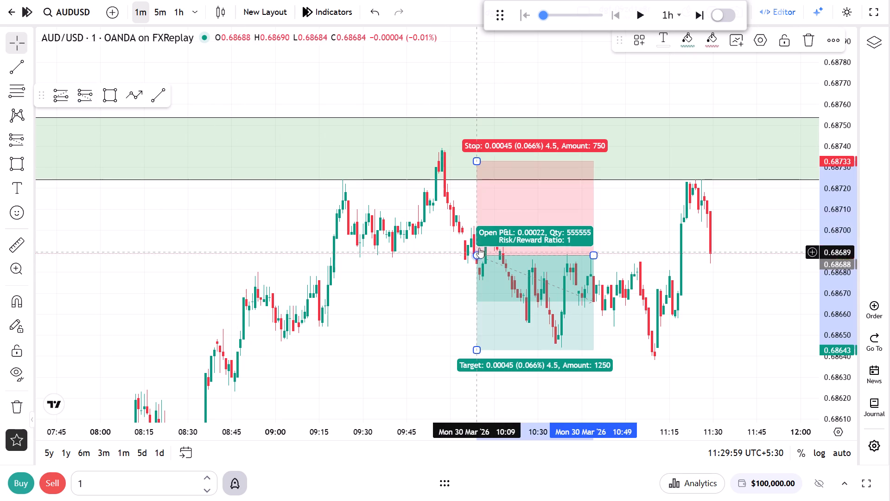
pyautogui.moveTo(478, 161); pyautogui.dragTo(476, 148)
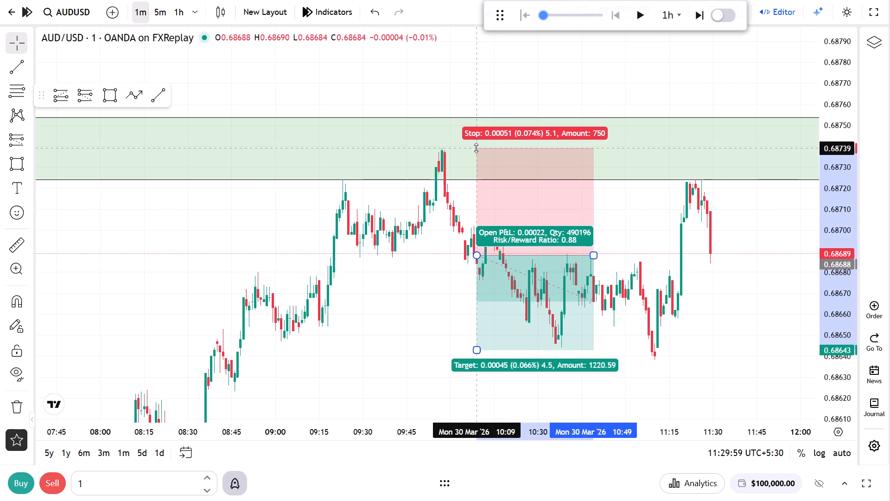
pyautogui.moveTo(476, 148); pyautogui.dragTo(477, 146)
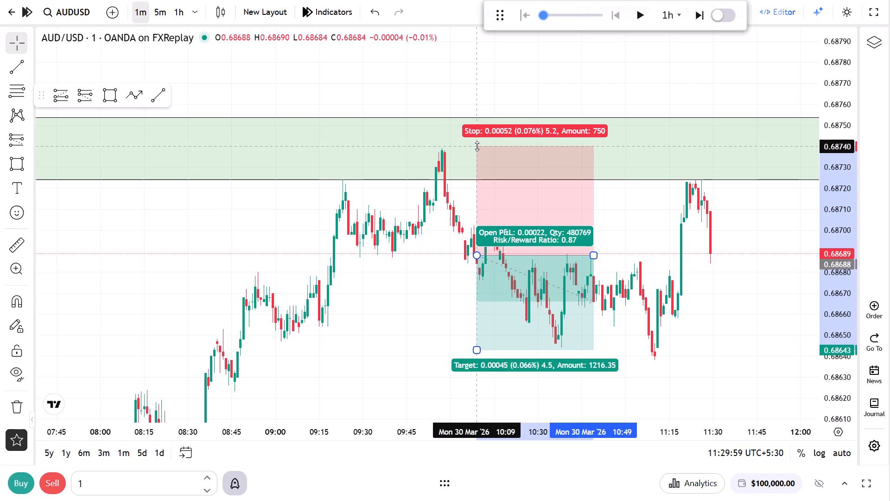
pyautogui.moveTo(477, 146); pyautogui.dragTo(480, 137)
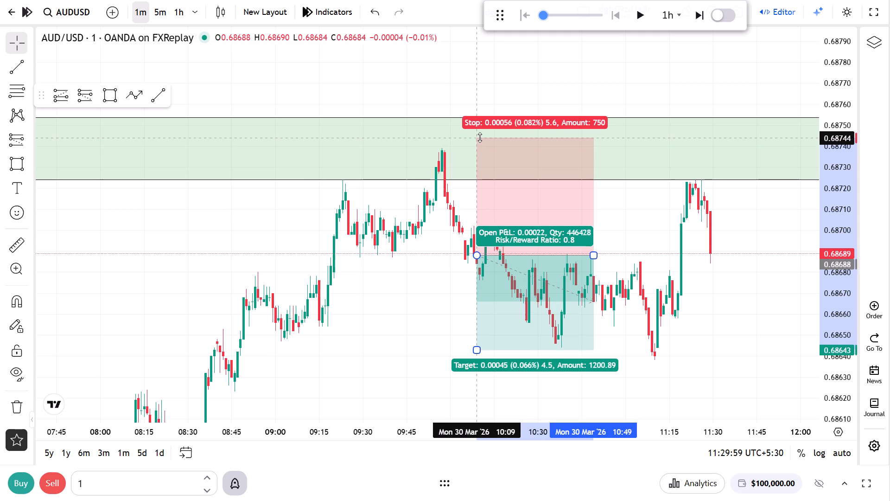
pyautogui.moveTo(480, 137); pyautogui.dragTo(483, 132)
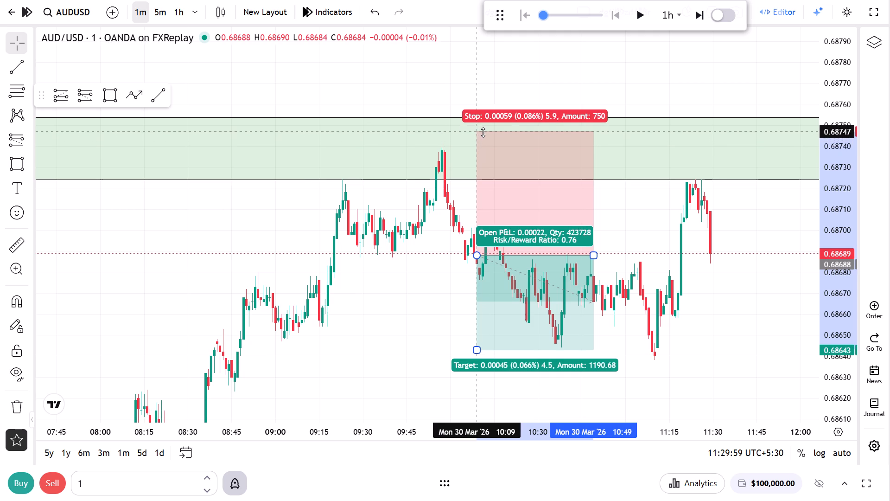
pyautogui.moveTo(483, 132); pyautogui.dragTo(484, 130)
# Set the short position's target to 0.68598 for a 1.5 risk/reward ratio and extend the position to 12:30.
pyautogui.moveTo(731, 249); pyautogui.dragTo(615, 125)
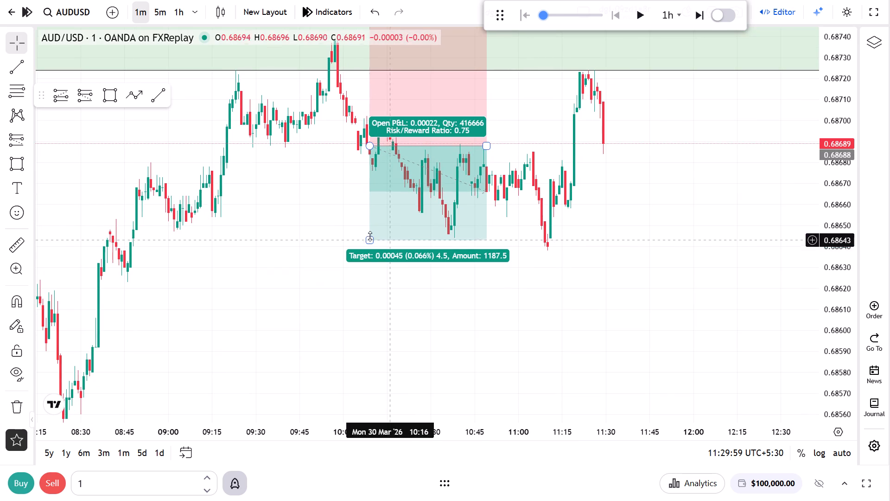
pyautogui.moveTo(373, 241); pyautogui.dragTo(369, 331)
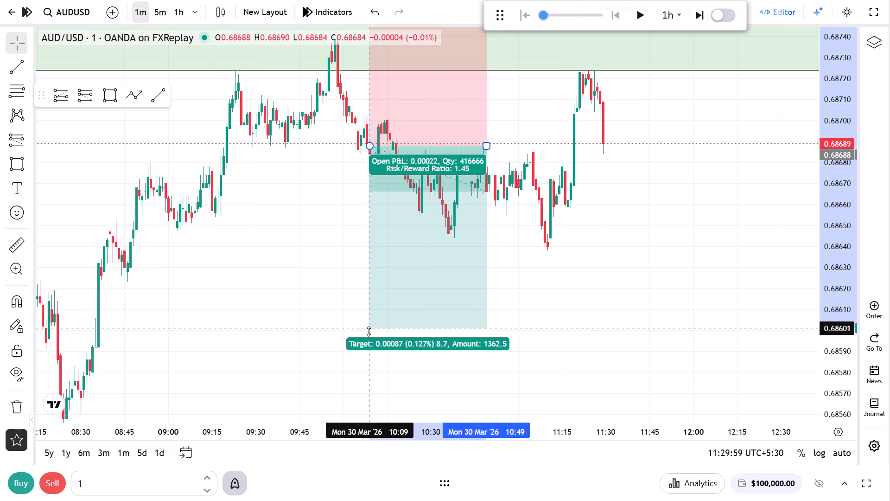
pyautogui.moveTo(369, 331); pyautogui.dragTo(369, 340)
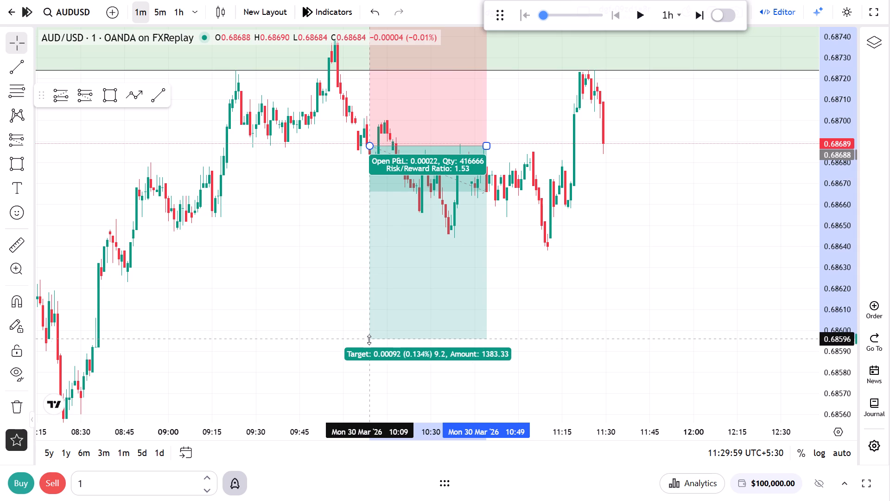
pyautogui.moveTo(369, 340); pyautogui.dragTo(369, 335)
pyautogui.moveTo(489, 146); pyautogui.dragTo(781, 149)
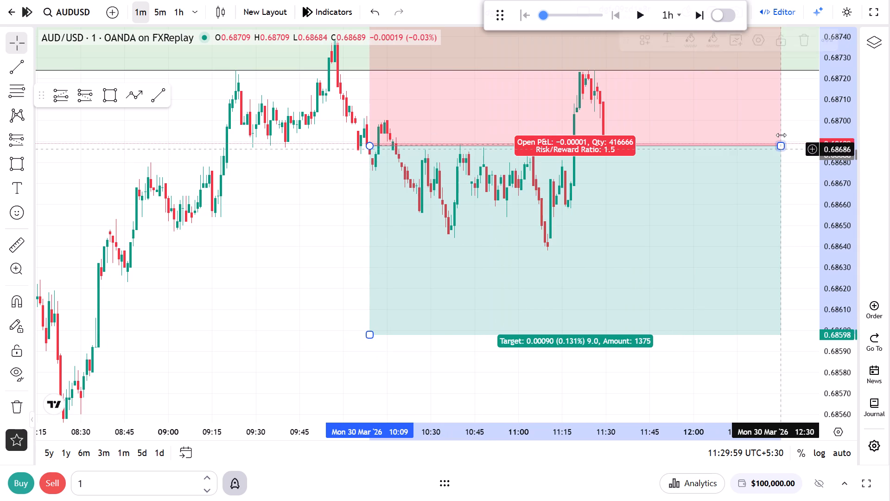
# Advance the replay two hours to 13:30 and fit the short position's end to where price reaches the target, about 12:30.
pyautogui.click(701, 12)
pyautogui.scroll(-5, 678, 282)
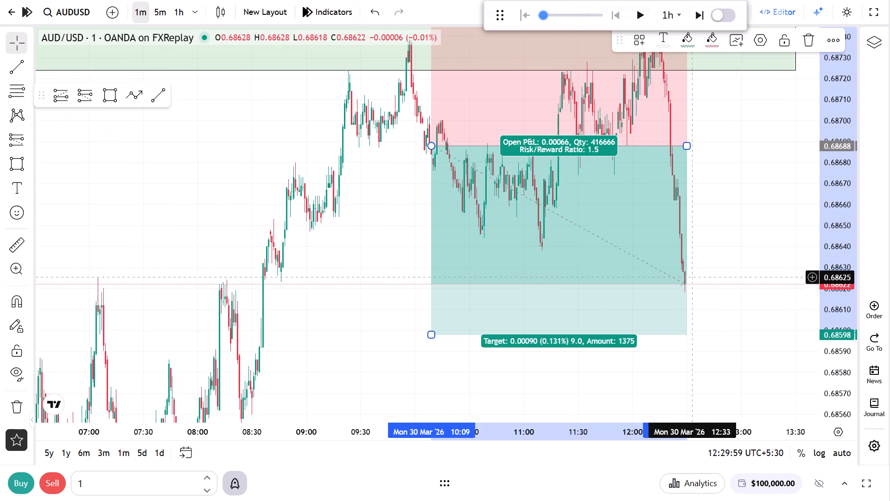
pyautogui.moveTo(741, 224); pyautogui.dragTo(679, 290)
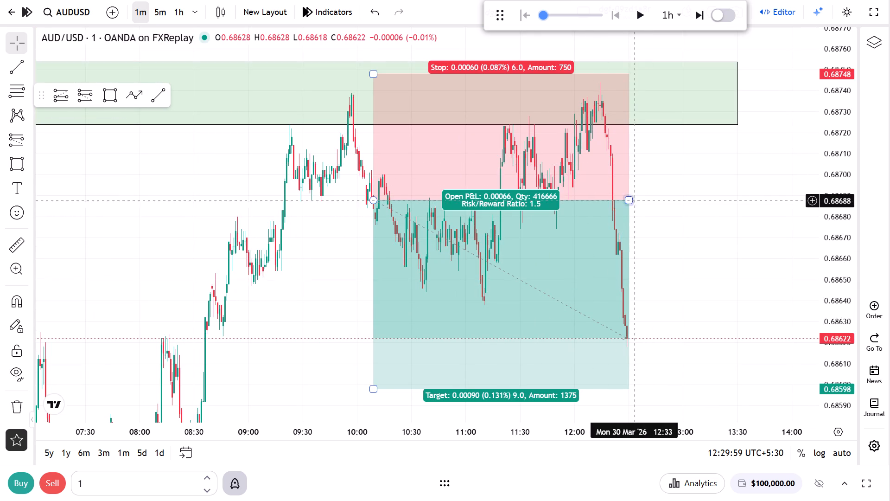
pyautogui.moveTo(629, 199); pyautogui.dragTo(704, 208)
pyautogui.click(750, 238)
pyautogui.click(698, 19)
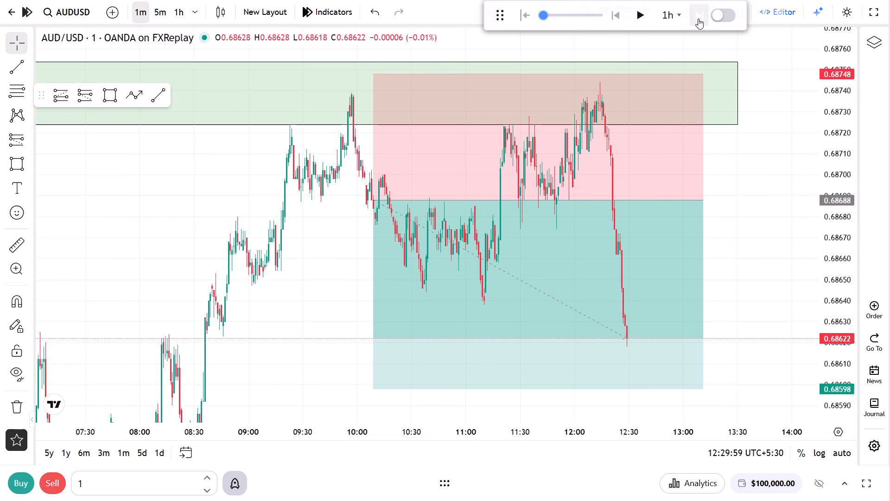
pyautogui.moveTo(595, 197); pyautogui.dragTo(521, 198)
pyautogui.click(605, 181)
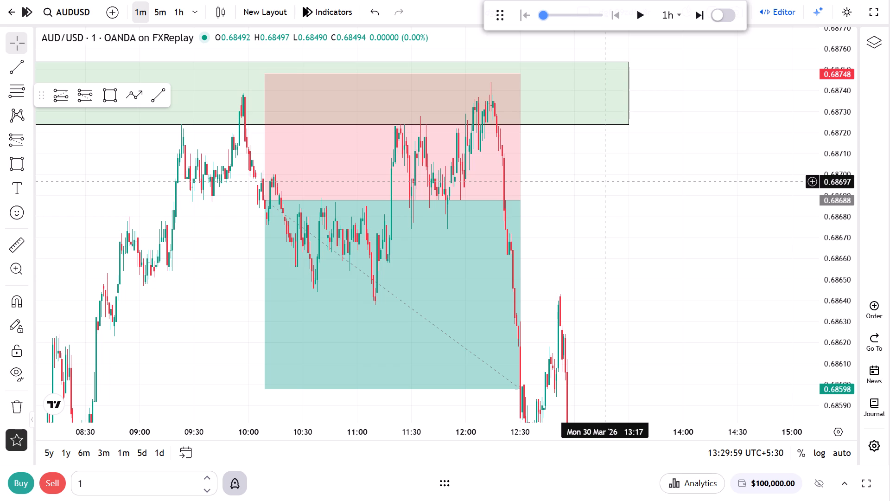
# Return to the 1h chart and step the replay forward candle by candle to about 02:30 on 31 March.
pyautogui.click(175, 12)
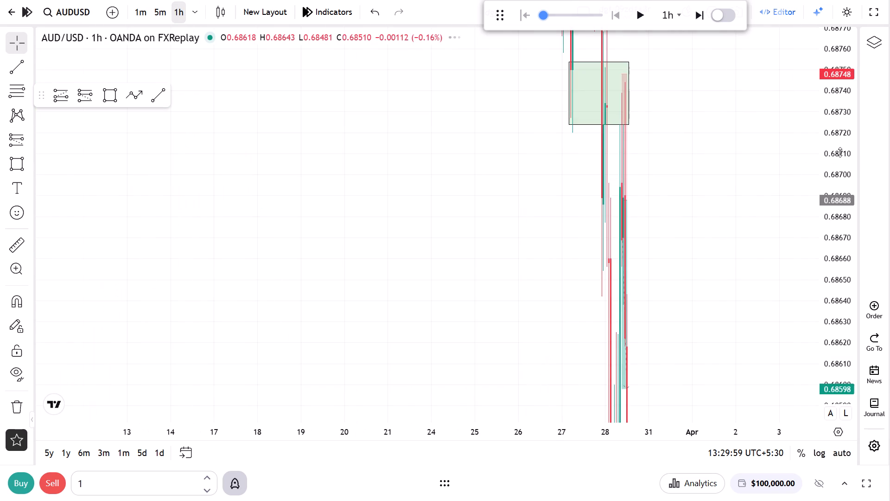
pyautogui.moveTo(840, 152); pyautogui.dragTo(792, 405)
pyautogui.scroll(5, 679, 337)
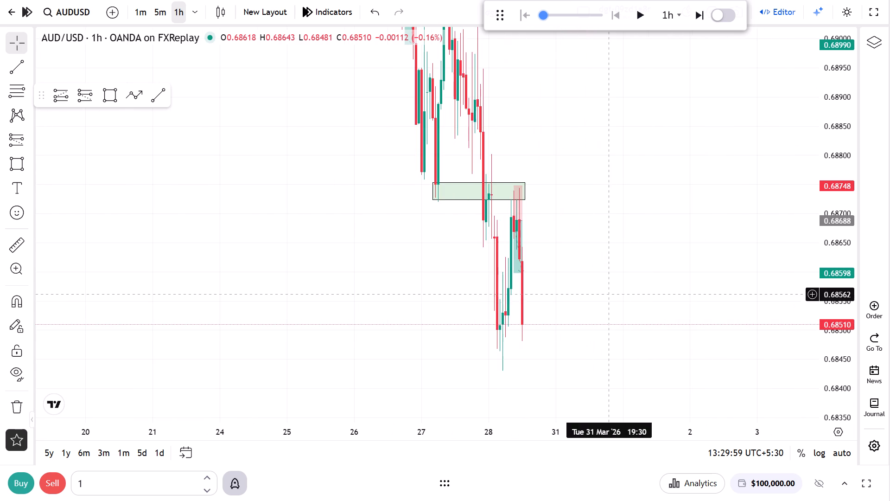
pyautogui.scroll(4, 609, 295)
pyautogui.moveTo(572, 278); pyautogui.dragTo(650, 272)
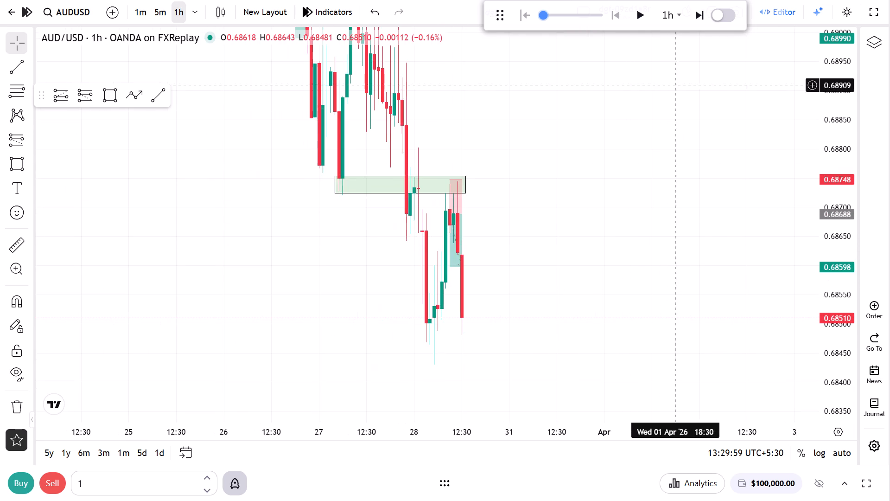
pyautogui.click(695, 14)
pyautogui.click(695, 14)
pyautogui.click(695, 14)
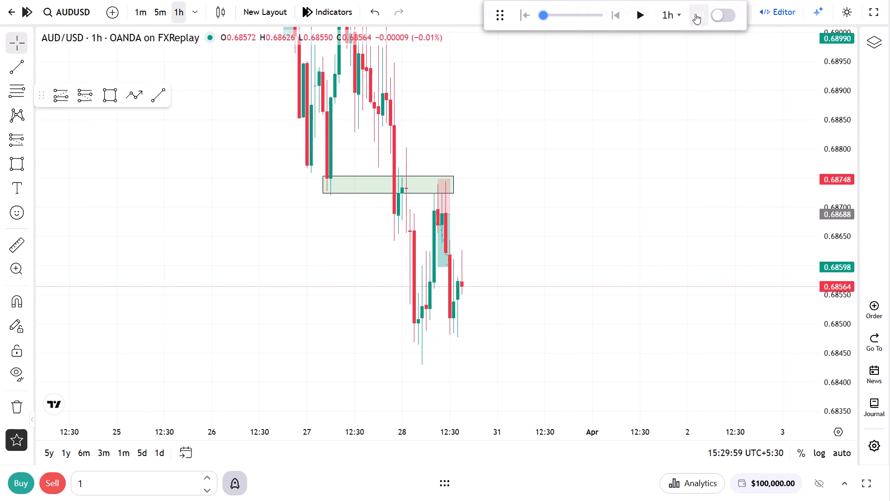
pyautogui.doubleClick(695, 14)
pyautogui.click(695, 14)
pyautogui.click(695, 14)
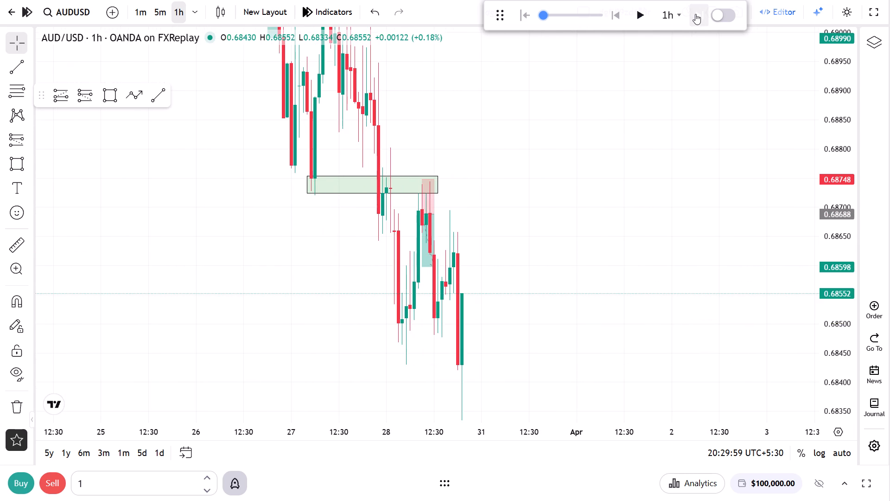
pyautogui.click(695, 14)
pyautogui.click(695, 14)
pyautogui.doubleClick(695, 14)
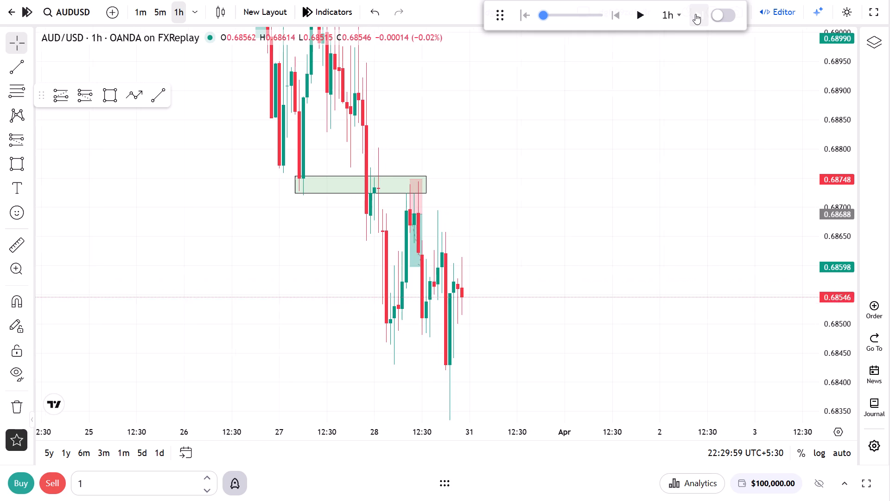
pyautogui.tripleClick(695, 14)
pyautogui.tripleClick(695, 14)
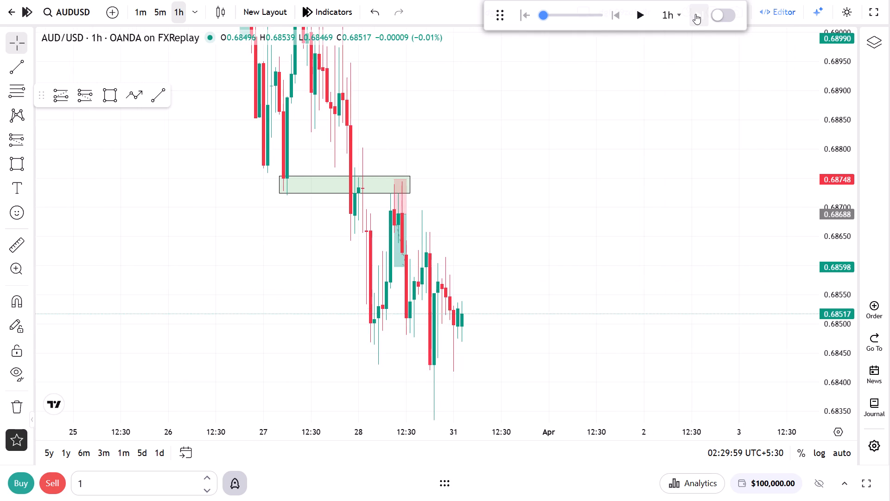
# Step the 1h replay forward through 31 March to about 18:30.
pyautogui.click(696, 14)
pyautogui.click(696, 14)
pyautogui.click(696, 14)
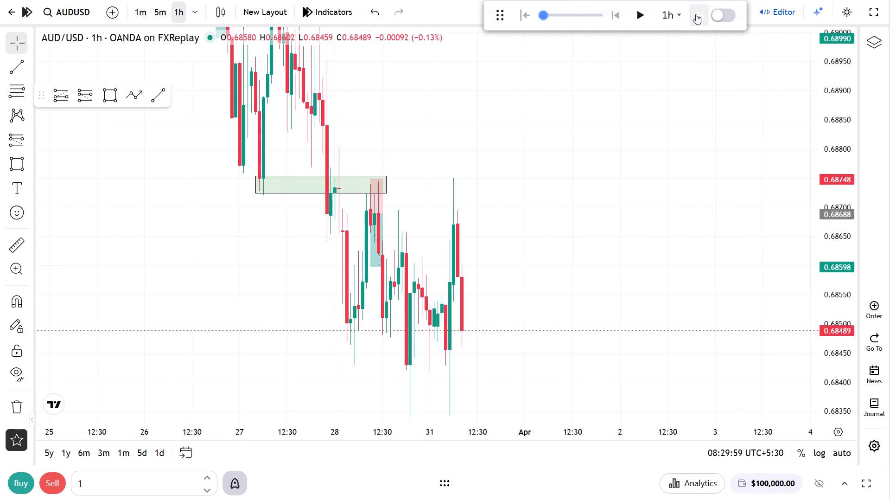
pyautogui.click(696, 14)
pyautogui.tripleClick(696, 14)
pyautogui.tripleClick(696, 14)
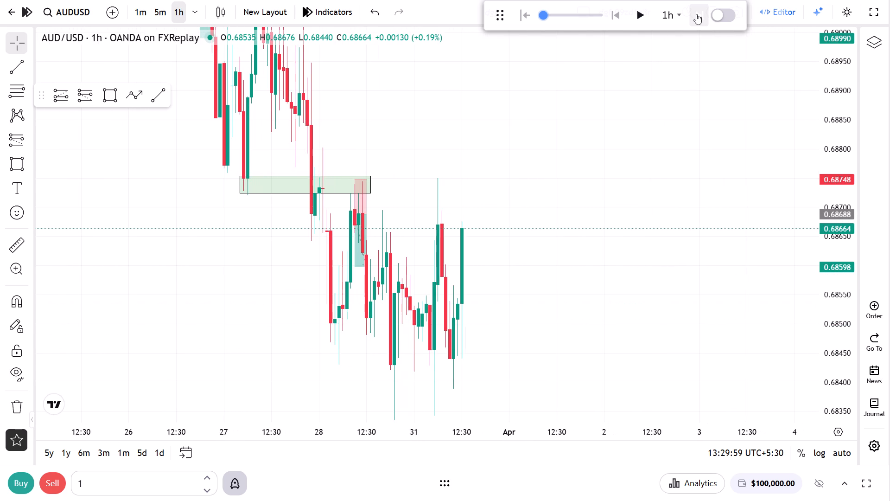
pyautogui.doubleClick(696, 14)
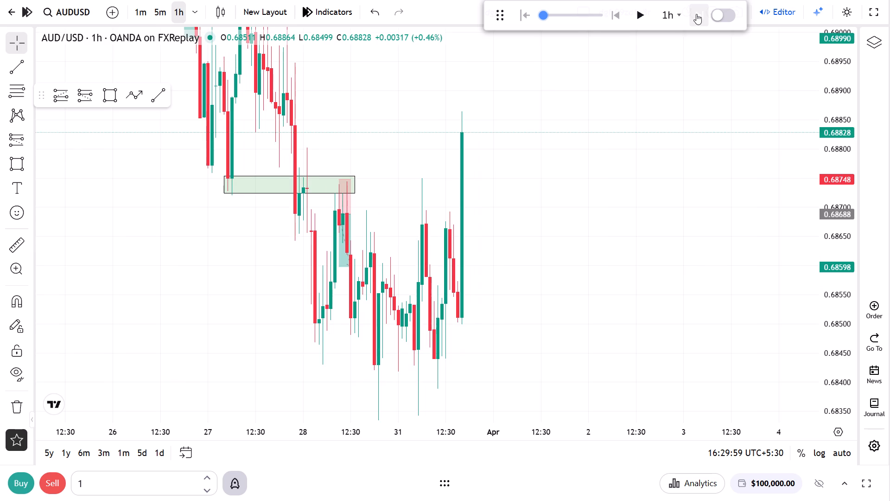
# Step the remaining 1h candles to the end of the simulation and stay on the chart instead of opening analytics.
pyautogui.moveTo(669, 165); pyautogui.dragTo(686, 190)
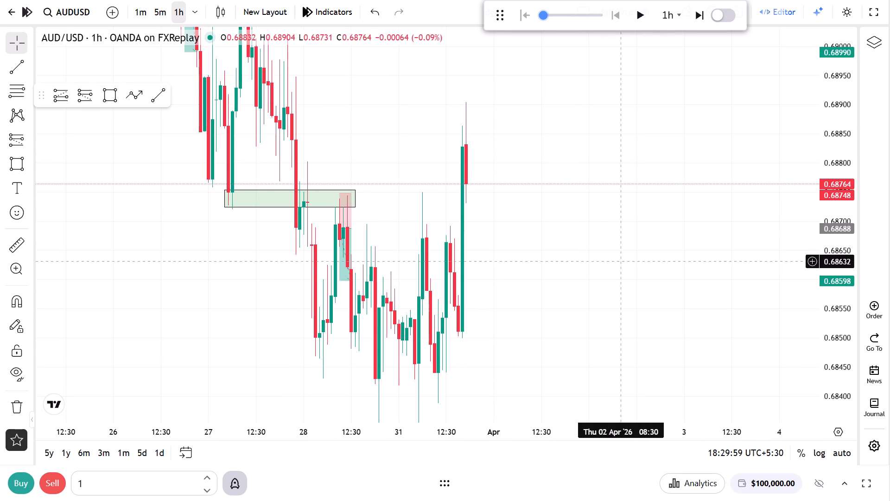
pyautogui.moveTo(603, 221); pyautogui.dragTo(680, 315)
pyautogui.tripleClick(702, 19)
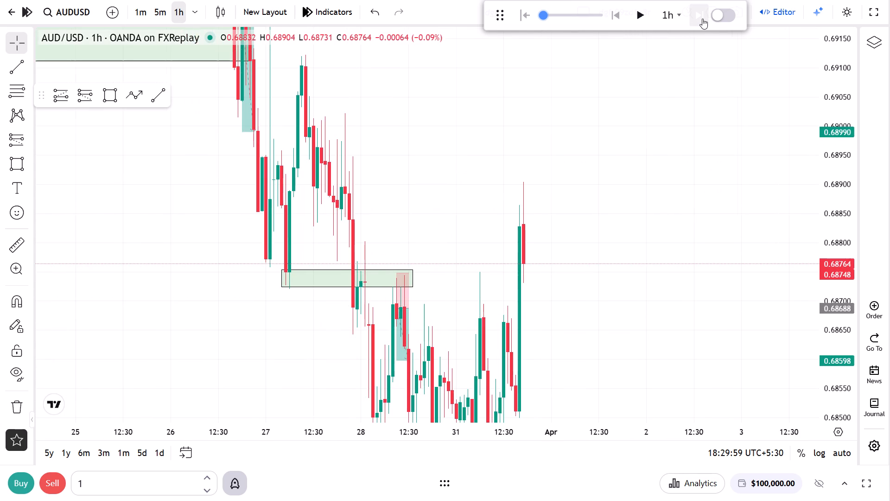
pyautogui.click(702, 19)
pyautogui.moveTo(693, 295); pyautogui.dragTo(712, 289)
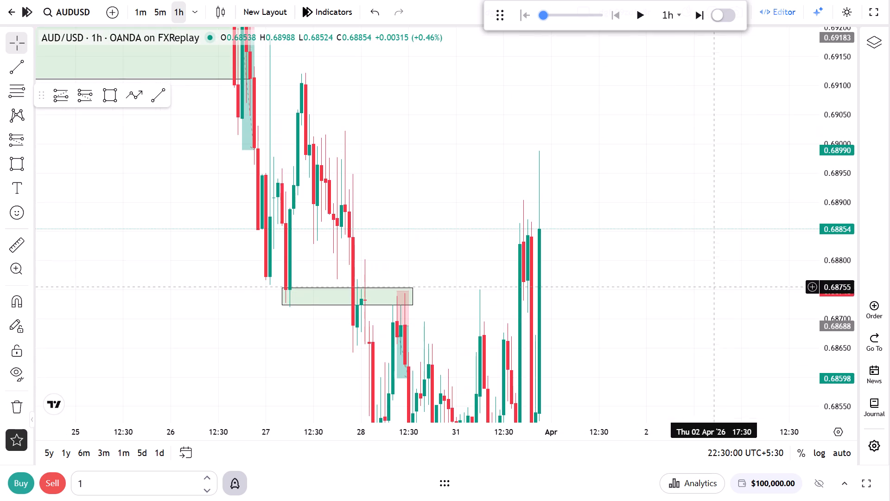
pyautogui.tripleClick(703, 6)
pyautogui.click(703, 6)
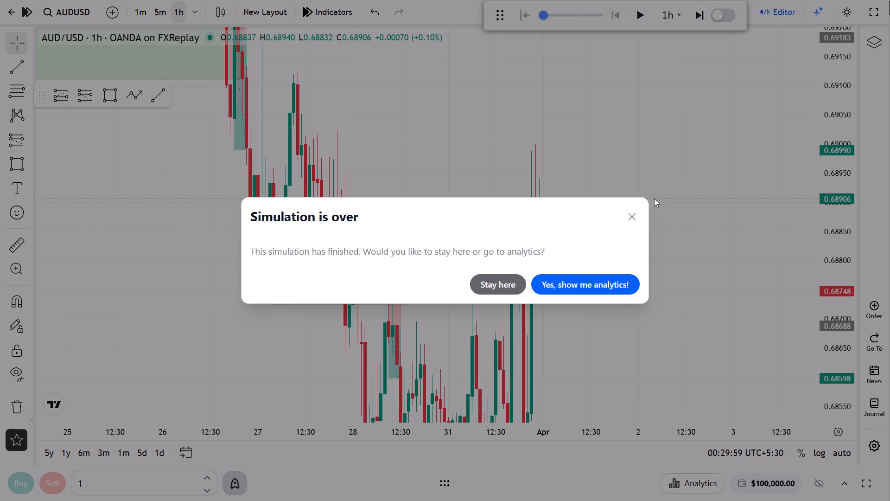
pyautogui.click(628, 222)
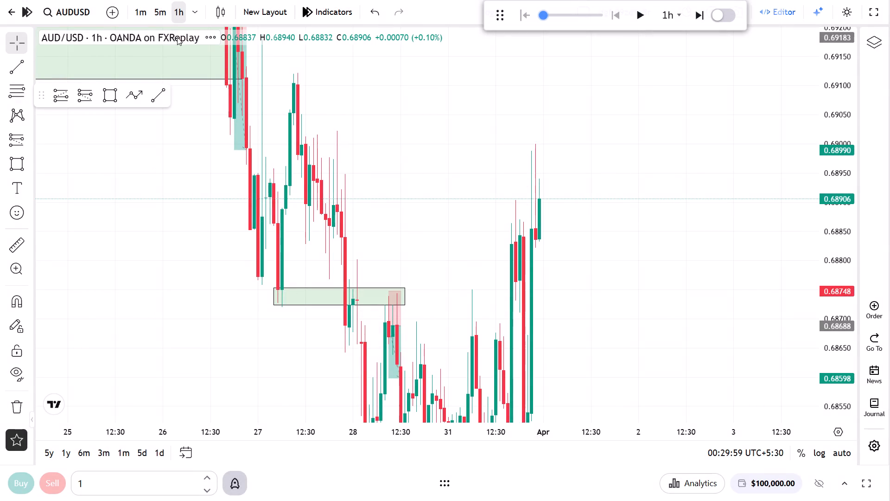
# Switch the chart to the 5m timeframe.
pyautogui.click(163, 16)
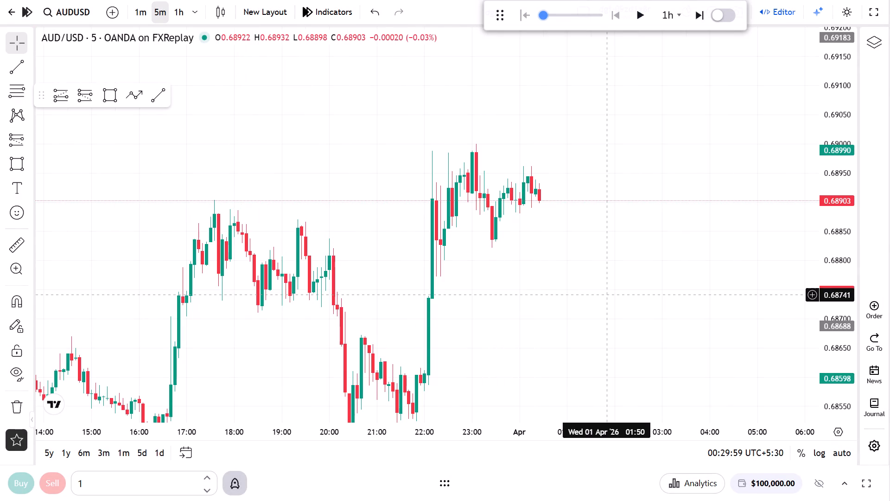
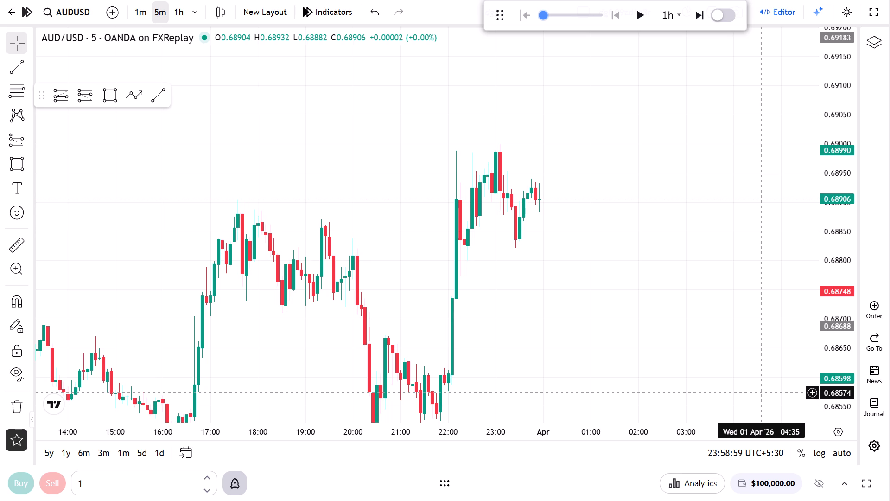
# Review the 5m price action from the session's end on 31 March back to the short position and zone on 30 March.
pyautogui.moveTo(575, 343); pyautogui.dragTo(619, 275)
pyautogui.moveTo(570, 321); pyautogui.dragTo(647, 194)
pyautogui.moveTo(651, 211); pyautogui.dragTo(707, 321)
pyautogui.scroll(-4, 712, 329)
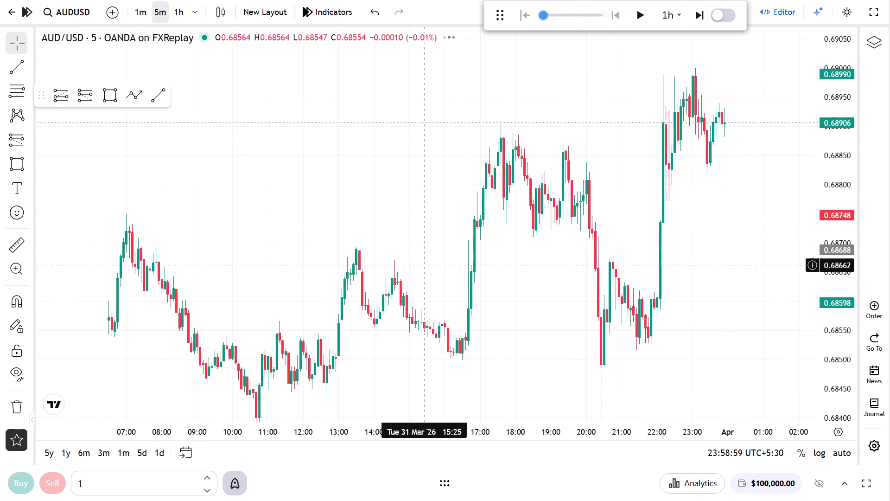
pyautogui.moveTo(423, 275); pyautogui.dragTo(598, 135)
pyautogui.moveTo(378, 221); pyautogui.dragTo(573, 296)
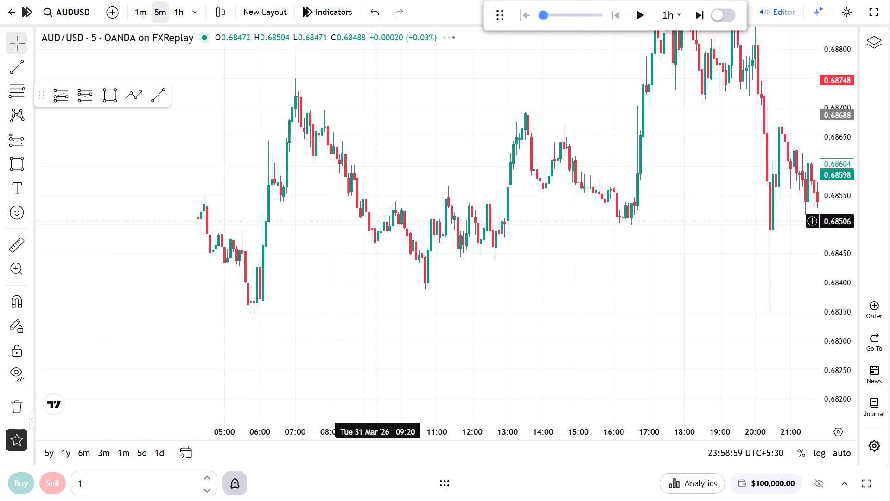
pyautogui.scroll(-6, 489, 297)
pyautogui.moveTo(470, 225); pyautogui.dragTo(562, 305)
pyautogui.moveTo(455, 249); pyautogui.dragTo(632, 267)
pyautogui.moveTo(373, 212); pyautogui.dragTo(594, 242)
pyautogui.moveTo(549, 250); pyautogui.dragTo(553, 261)
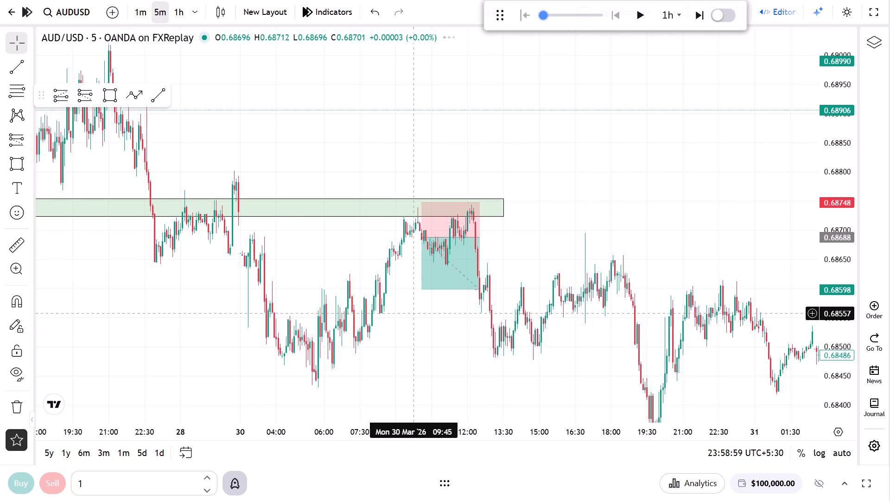
# Examine the marked zones and the plotted short entry on the 5m chart from 30 March back to 25 March.
pyautogui.moveTo(426, 314); pyautogui.dragTo(567, 321)
pyautogui.moveTo(444, 301); pyautogui.dragTo(613, 342)
pyautogui.moveTo(558, 327); pyautogui.dragTo(641, 343)
pyautogui.moveTo(335, 191); pyautogui.dragTo(755, 257)
pyautogui.moveTo(496, 211); pyautogui.dragTo(635, 271)
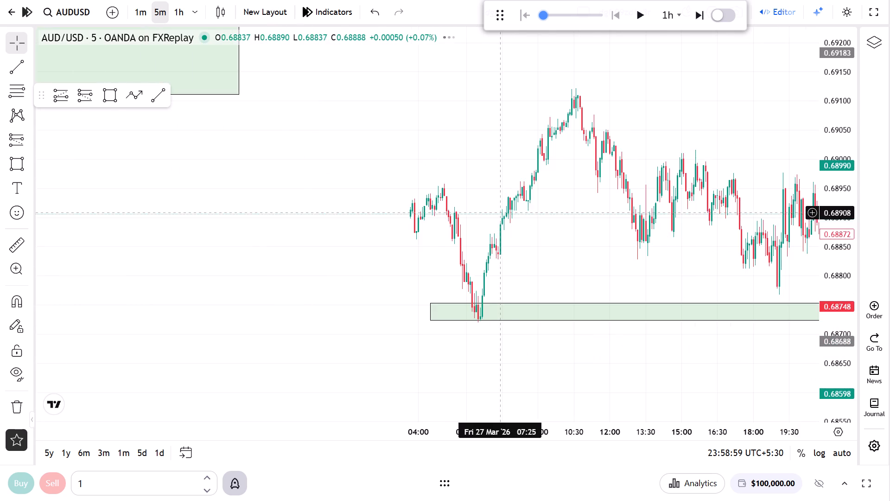
pyautogui.moveTo(635, 271); pyautogui.dragTo(726, 310)
pyautogui.moveTo(470, 244); pyautogui.dragTo(773, 359)
pyautogui.moveTo(522, 304); pyautogui.dragTo(725, 434)
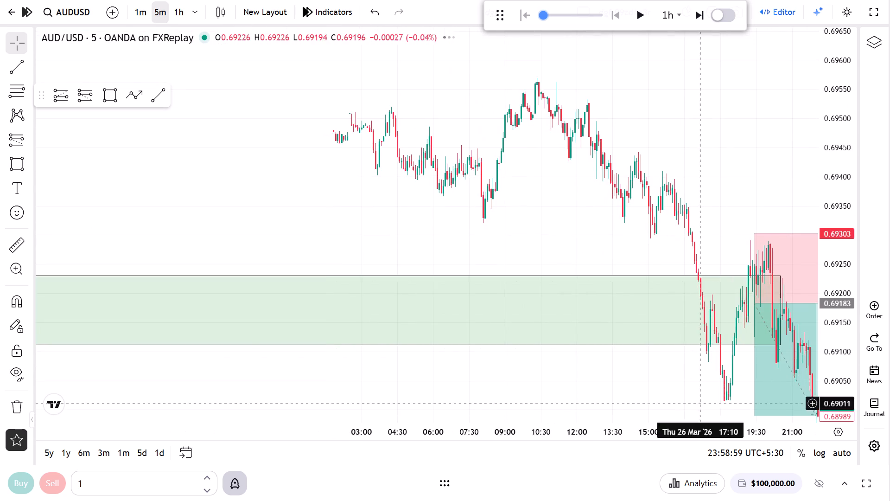
pyautogui.moveTo(538, 225); pyautogui.dragTo(754, 263)
pyautogui.moveTo(533, 199); pyautogui.dragTo(676, 330)
pyautogui.moveTo(373, 199); pyautogui.dragTo(725, 349)
pyautogui.moveTo(361, 144); pyautogui.dragTo(368, 152)
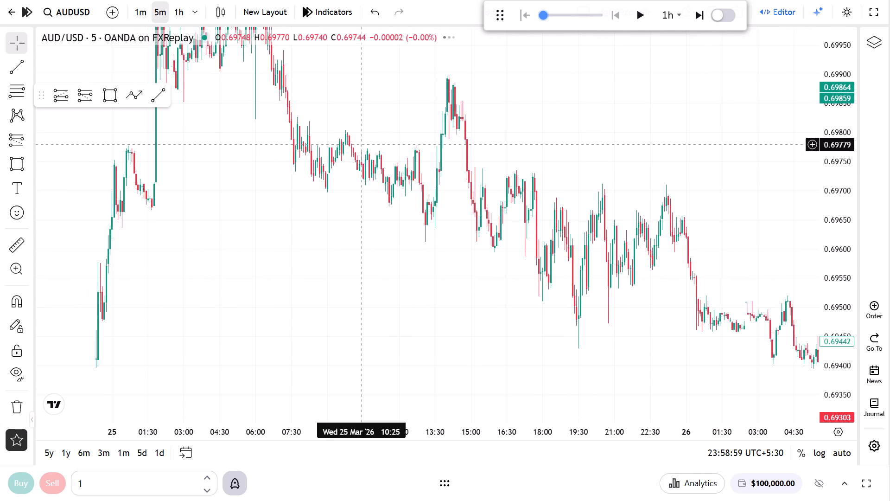
# Review the 5m chart with its drawn zones and path lines from 25 March back to 20 March.
pyautogui.moveTo(368, 152); pyautogui.dragTo(629, 308)
pyautogui.moveTo(323, 128); pyautogui.dragTo(564, 295)
pyautogui.moveTo(499, 279); pyautogui.dragTo(595, 135)
pyautogui.moveTo(441, 297); pyautogui.dragTo(637, 165)
pyautogui.moveTo(410, 218); pyautogui.dragTo(577, 365)
pyautogui.moveTo(325, 213); pyautogui.dragTo(553, 362)
pyautogui.moveTo(384, 148); pyautogui.dragTo(610, 391)
pyautogui.moveTo(460, 171); pyautogui.dragTo(676, 28)
pyautogui.moveTo(538, 170); pyautogui.dragTo(639, 1)
pyautogui.moveTo(587, 198); pyautogui.dragTo(589, 46)
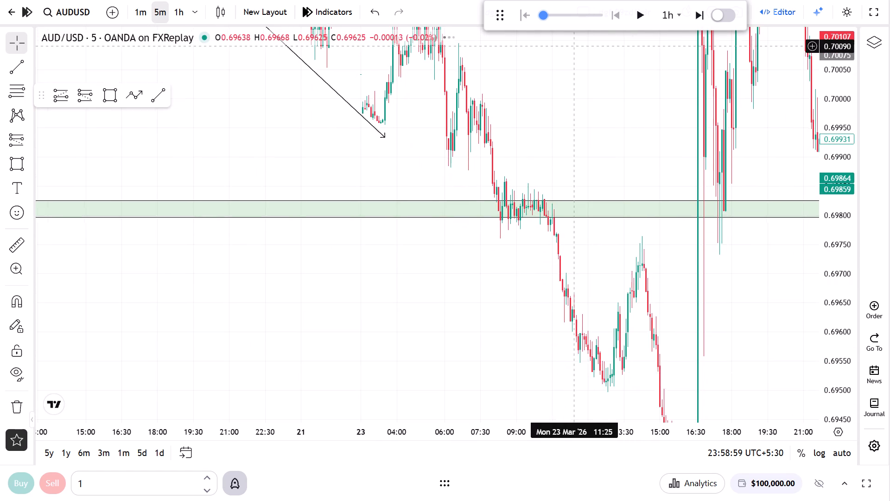
pyautogui.moveTo(589, 46); pyautogui.dragTo(591, 60)
pyautogui.moveTo(612, 197); pyautogui.dragTo(715, 368)
pyautogui.moveTo(421, 162); pyautogui.dragTo(700, 434)
pyautogui.moveTo(513, 250); pyautogui.dragTo(764, 471)
pyautogui.moveTo(481, 167); pyautogui.dragTo(509, 212)
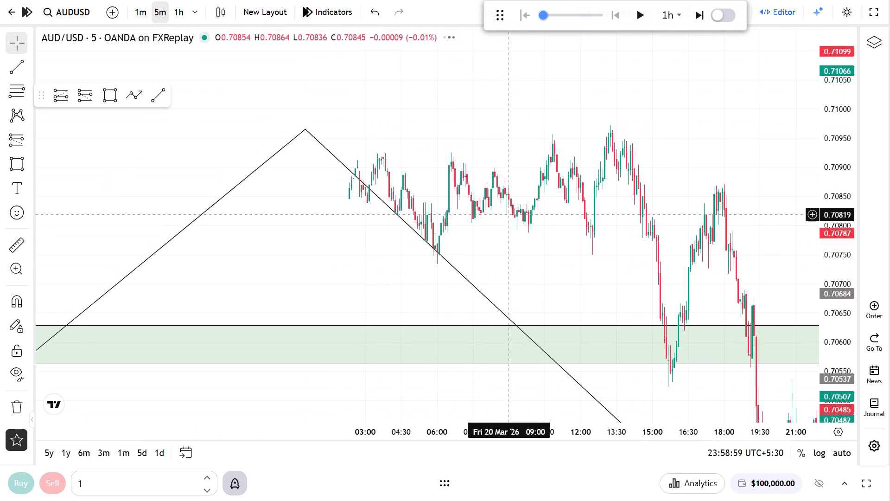
# Compress the time and price scales and examine the plotted positions and zones from 20 March back to 11 March.
pyautogui.scroll(-17, 463, 231)
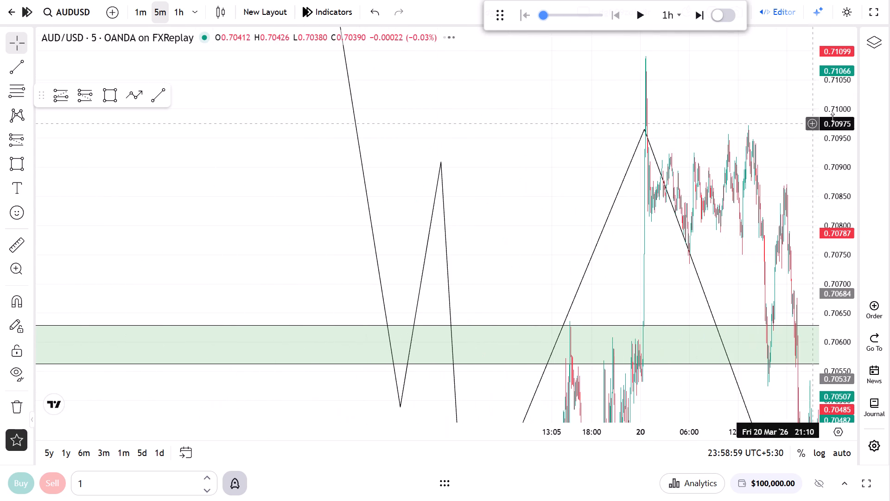
pyautogui.moveTo(843, 115); pyautogui.dragTo(841, 386)
pyautogui.moveTo(577, 353); pyautogui.dragTo(702, 283)
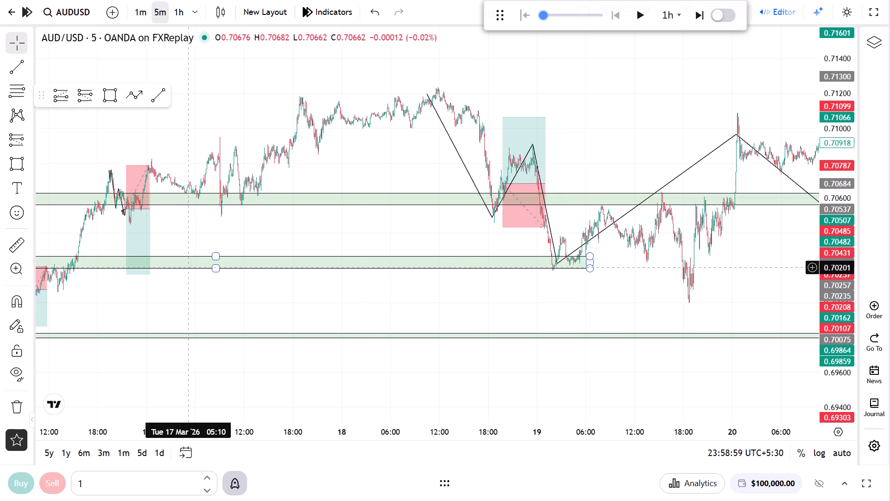
pyautogui.moveTo(168, 294); pyautogui.dragTo(396, 285)
pyautogui.moveTo(319, 292); pyautogui.dragTo(527, 240)
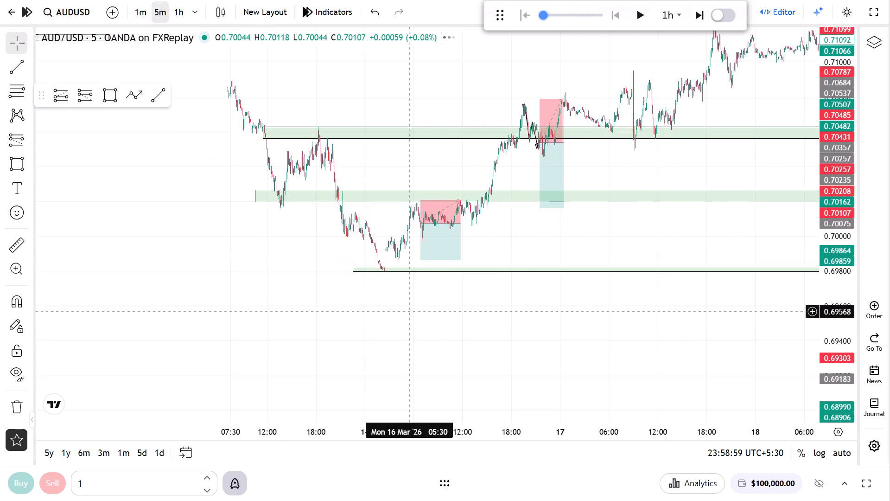
pyautogui.moveTo(408, 315); pyautogui.dragTo(496, 320)
pyautogui.moveTo(252, 219); pyautogui.dragTo(467, 366)
pyautogui.moveTo(383, 267); pyautogui.dragTo(410, 287)
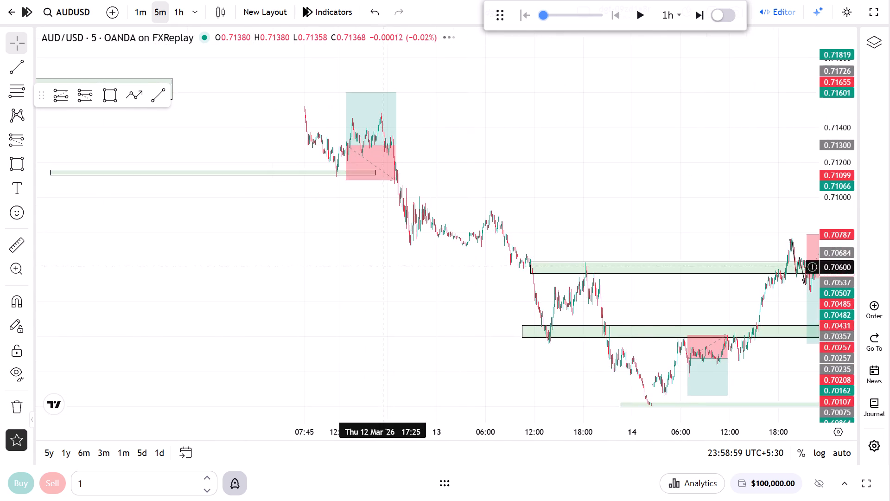
pyautogui.moveTo(410, 287); pyautogui.dragTo(496, 339)
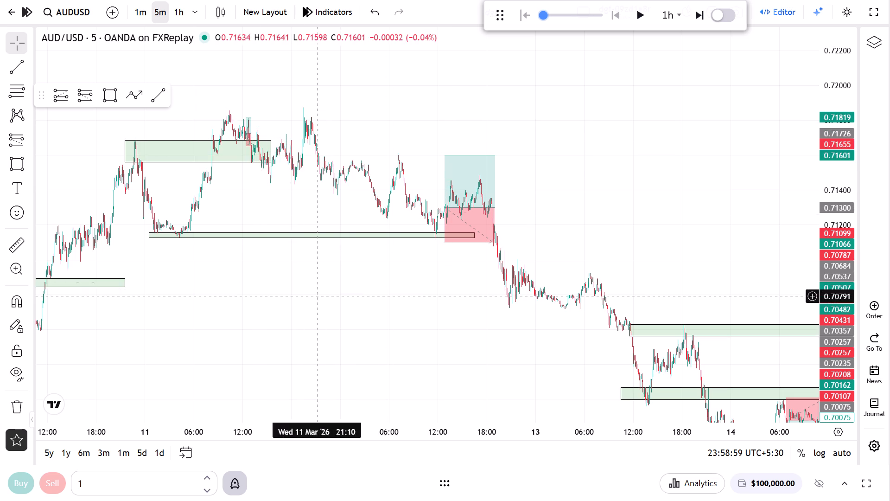
# Review the earlier zones and entries from 11 March back to the start of the month on 2 March.
pyautogui.moveTo(317, 296); pyautogui.dragTo(645, 262)
pyautogui.moveTo(273, 339); pyautogui.dragTo(590, 294)
pyautogui.moveTo(437, 319); pyautogui.dragTo(636, 197)
pyautogui.moveTo(461, 238); pyautogui.dragTo(539, 261)
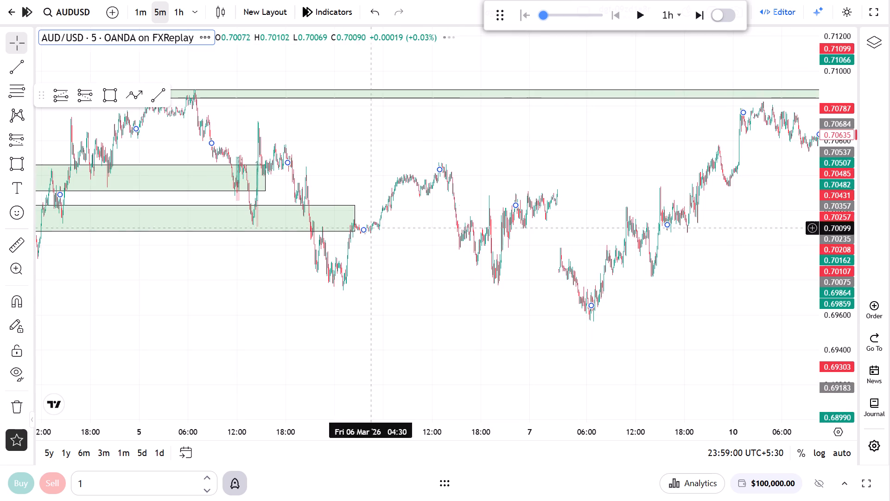
pyautogui.moveTo(285, 191); pyautogui.dragTo(483, 218)
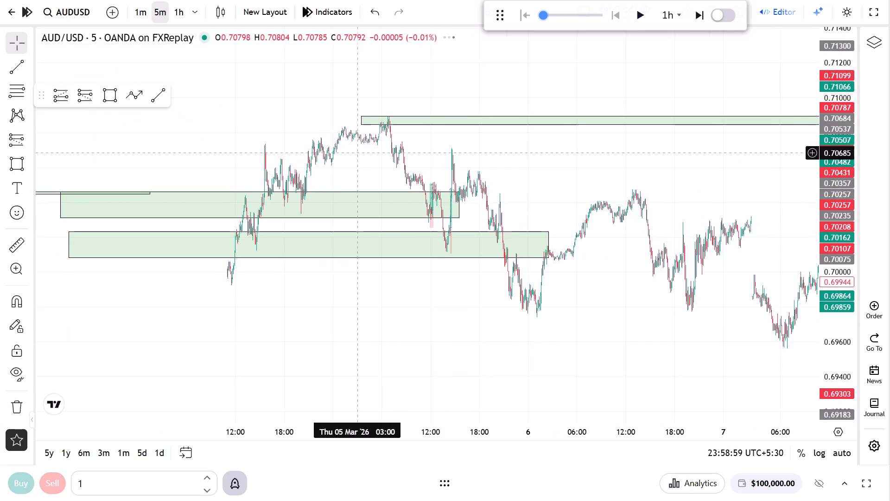
pyautogui.moveTo(357, 153); pyautogui.dragTo(625, 192)
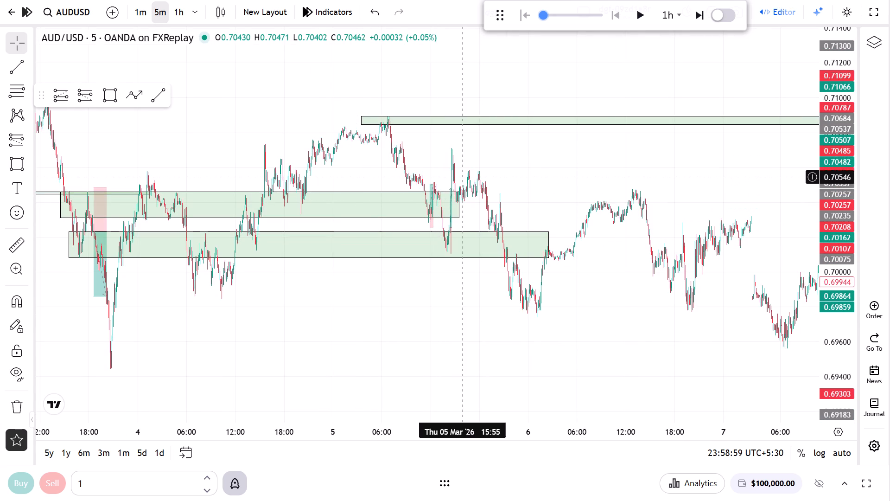
pyautogui.moveTo(279, 154); pyautogui.dragTo(731, 236)
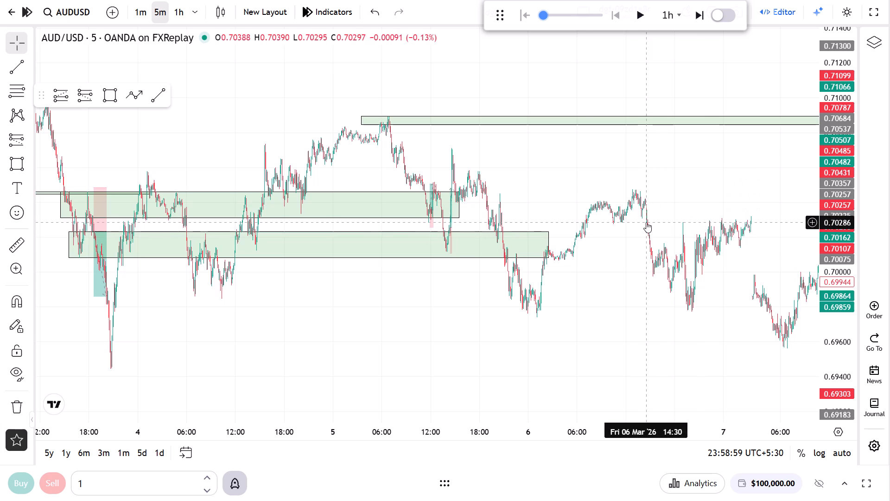
pyautogui.moveTo(187, 151); pyautogui.dragTo(646, 238)
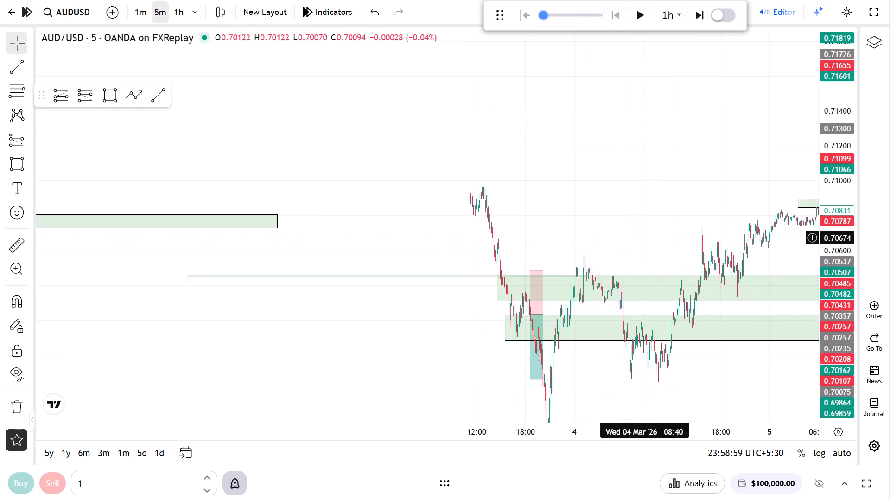
pyautogui.moveTo(257, 192); pyautogui.dragTo(451, 204)
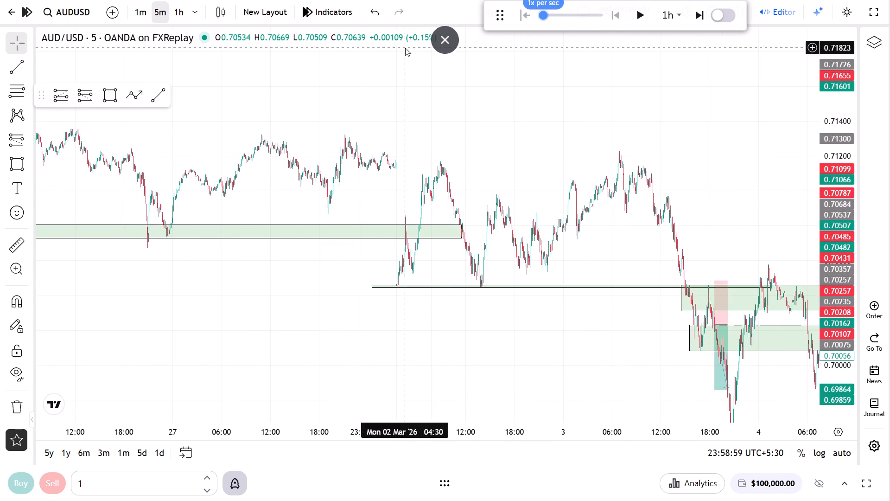
# Leave the full-screen view and close the Cloudflare WARP window and the other open background app.
pyautogui.click(437, 41)
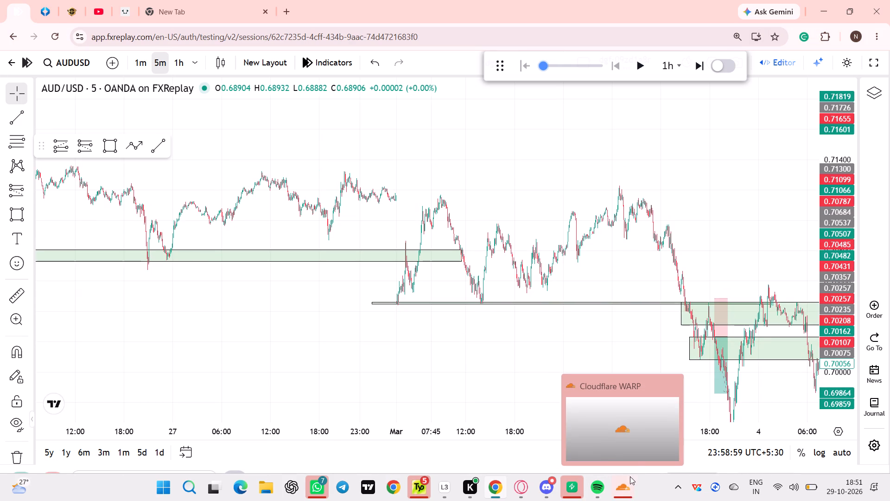
pyautogui.click(668, 388)
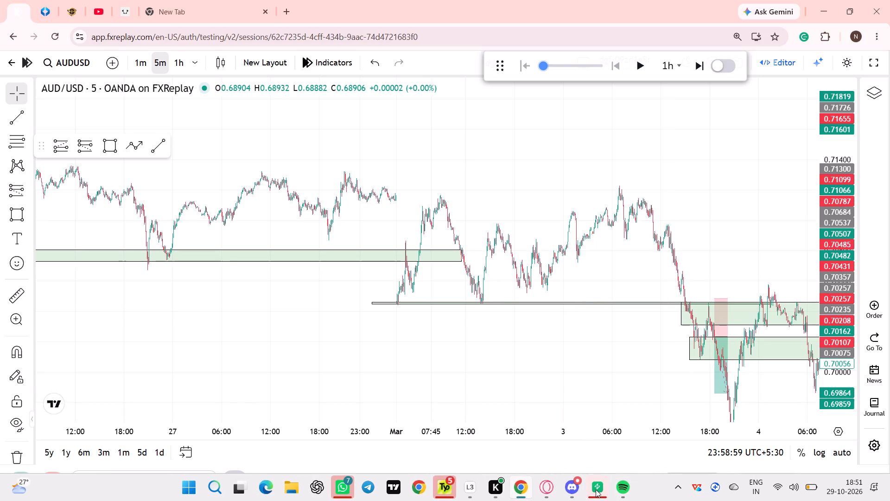
pyautogui.click(616, 386)
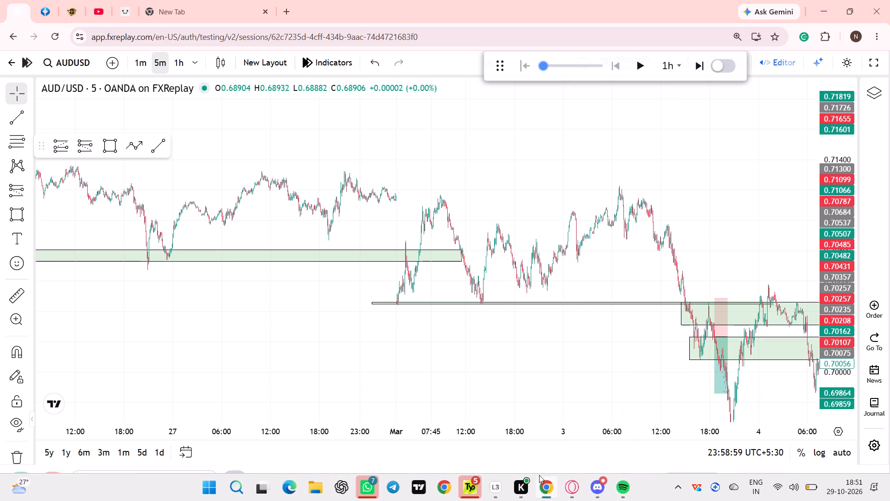
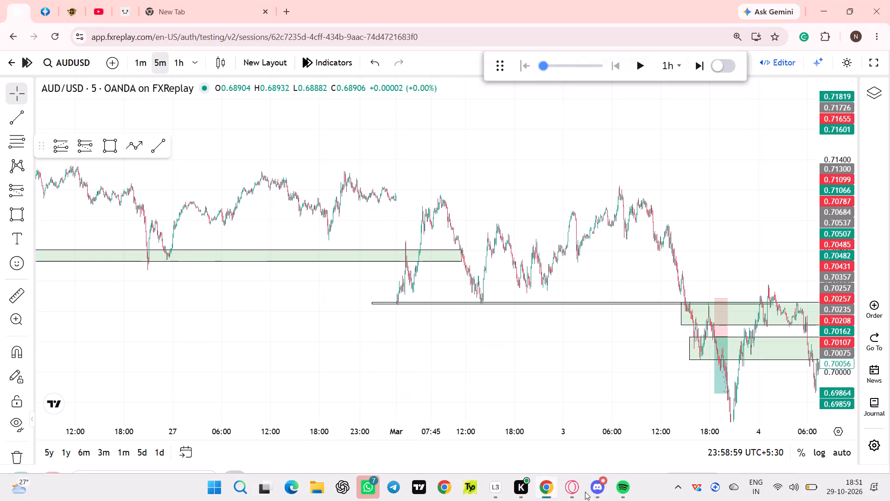
# Close the GX Corner Opera window and the Discord Friends window running in the background.
pyautogui.click(619, 388)
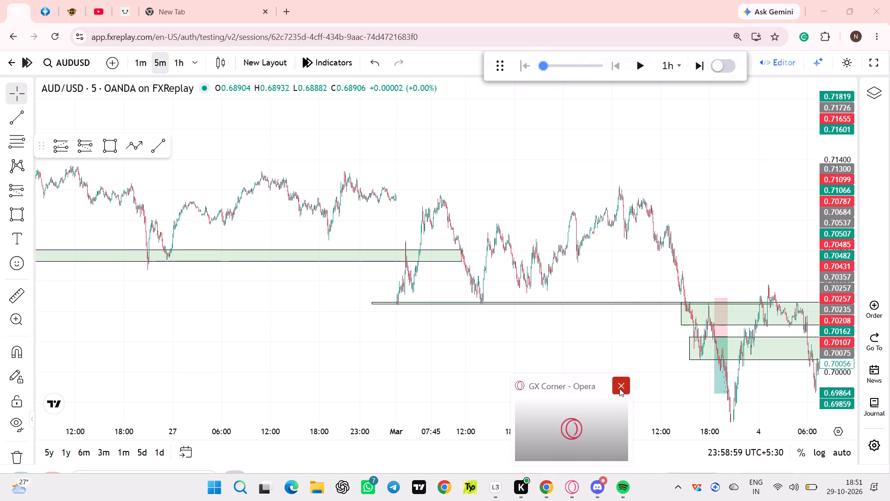
pyautogui.click(511, 277)
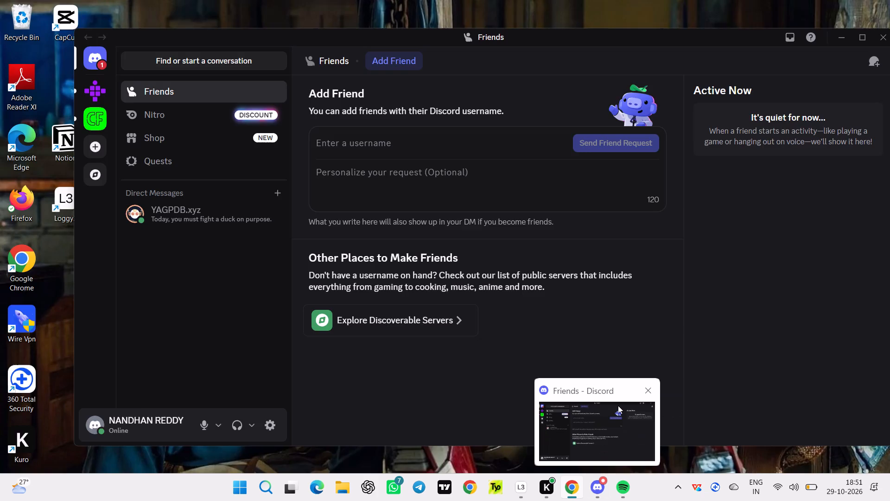
pyautogui.click(639, 396)
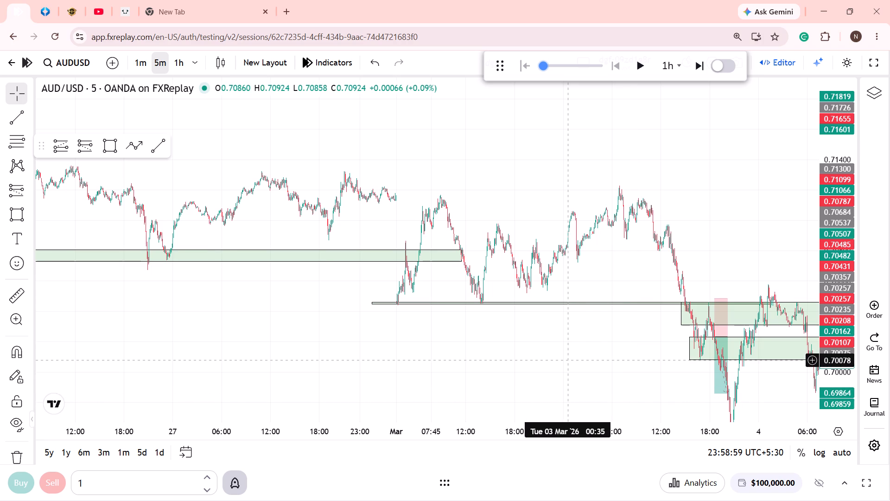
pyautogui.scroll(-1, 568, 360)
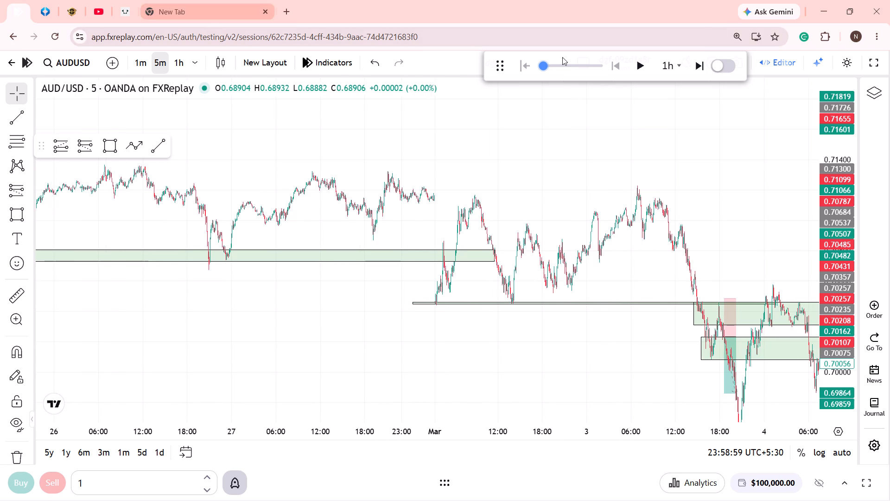